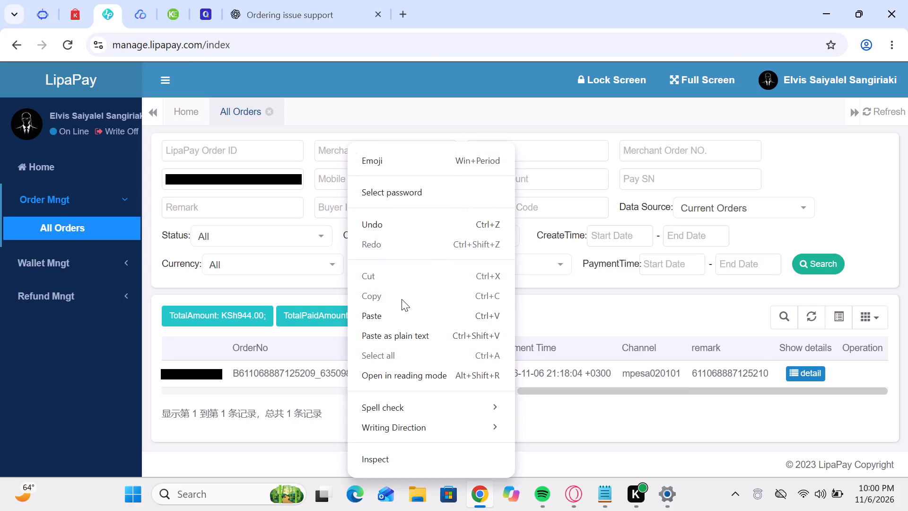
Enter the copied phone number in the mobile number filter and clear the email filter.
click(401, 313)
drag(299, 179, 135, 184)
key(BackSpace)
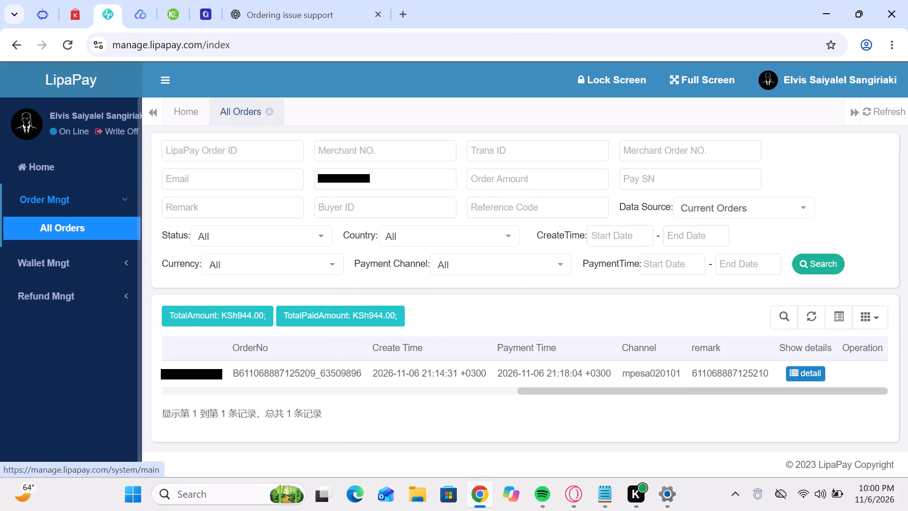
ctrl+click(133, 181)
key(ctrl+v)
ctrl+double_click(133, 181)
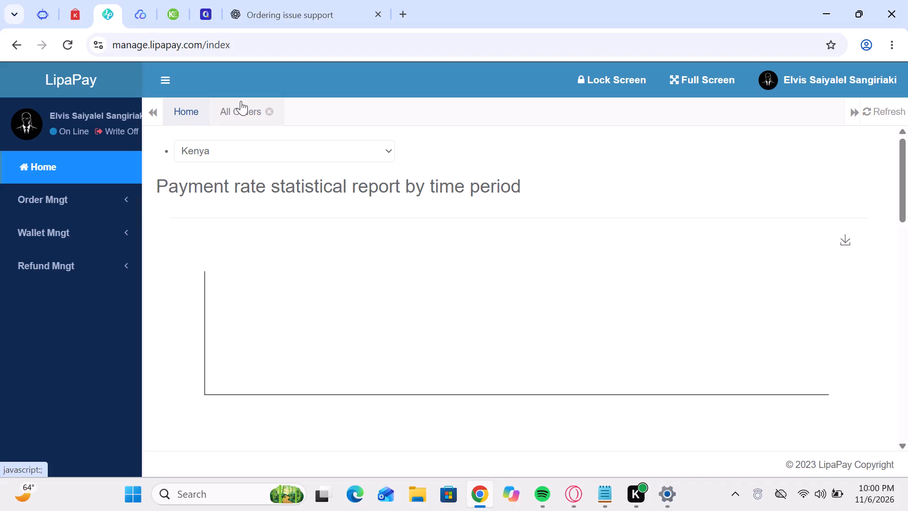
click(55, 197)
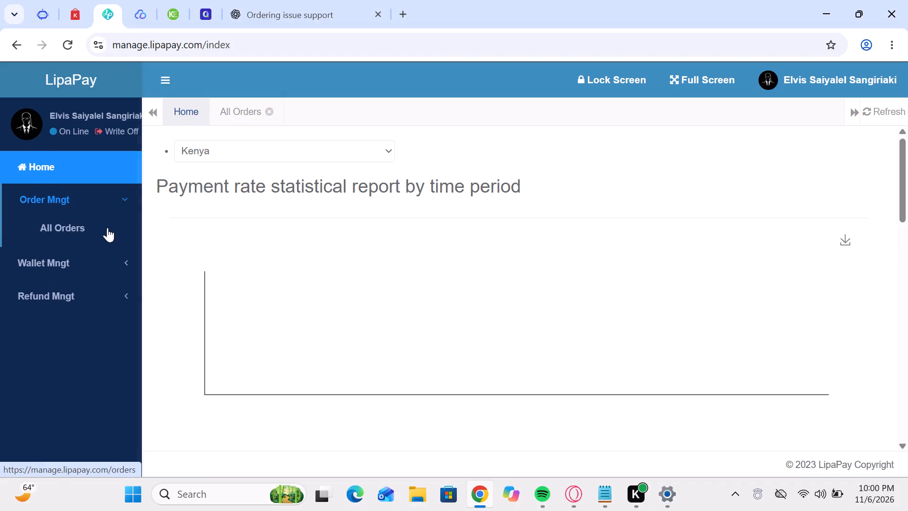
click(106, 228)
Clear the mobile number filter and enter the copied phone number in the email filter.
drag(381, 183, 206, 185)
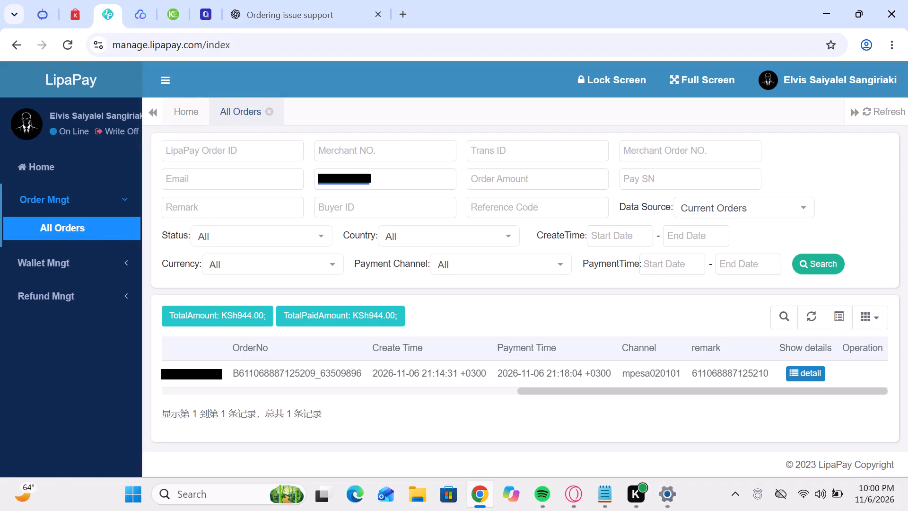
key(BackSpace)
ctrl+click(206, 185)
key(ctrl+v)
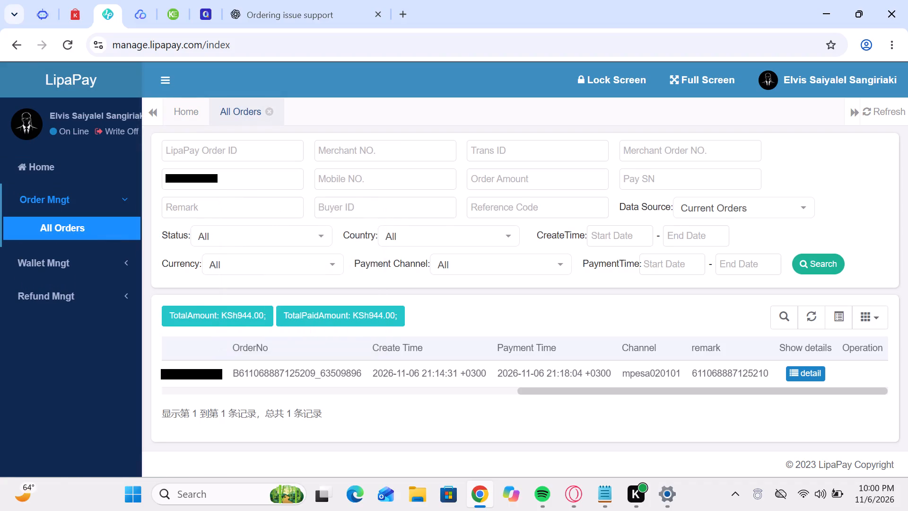
Search all orders by the copied phone number in the mobile number filter, with the email filter cleared.
click(354, 185)
right_click(350, 185)
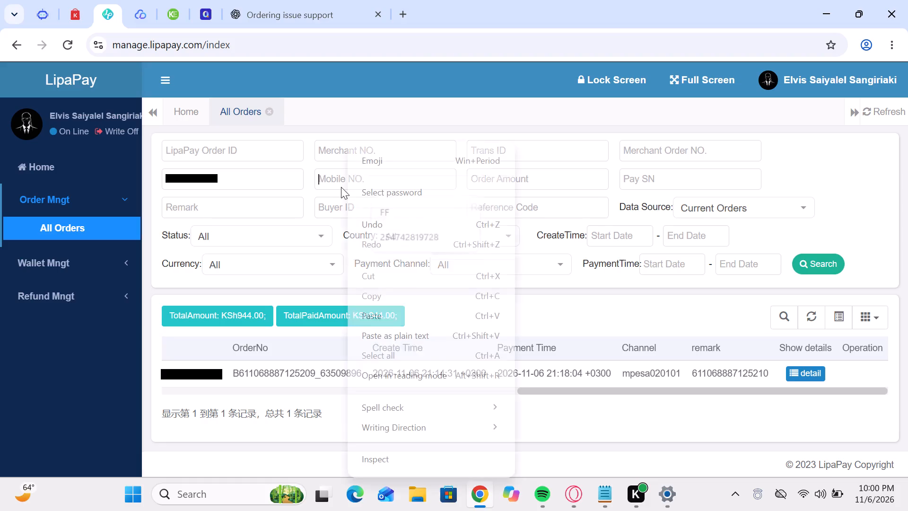
click(387, 317)
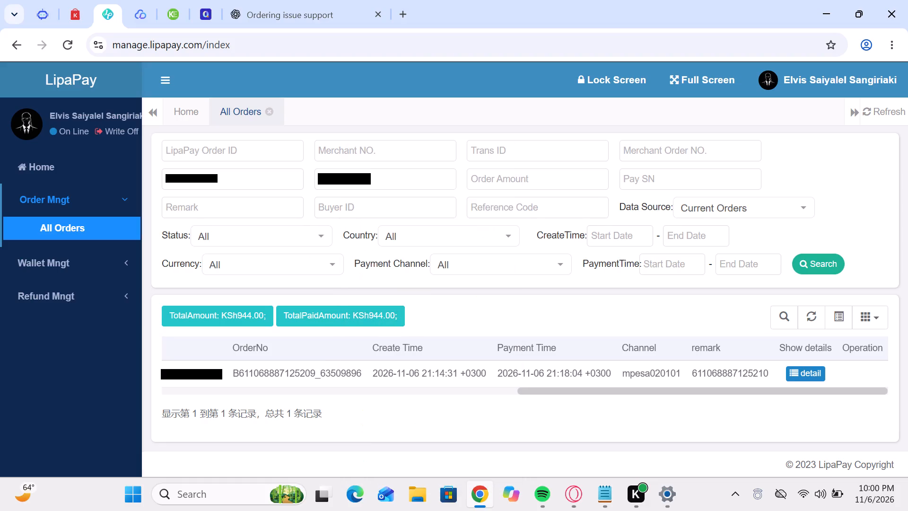
drag(237, 184, 124, 198)
key(BackSpace)
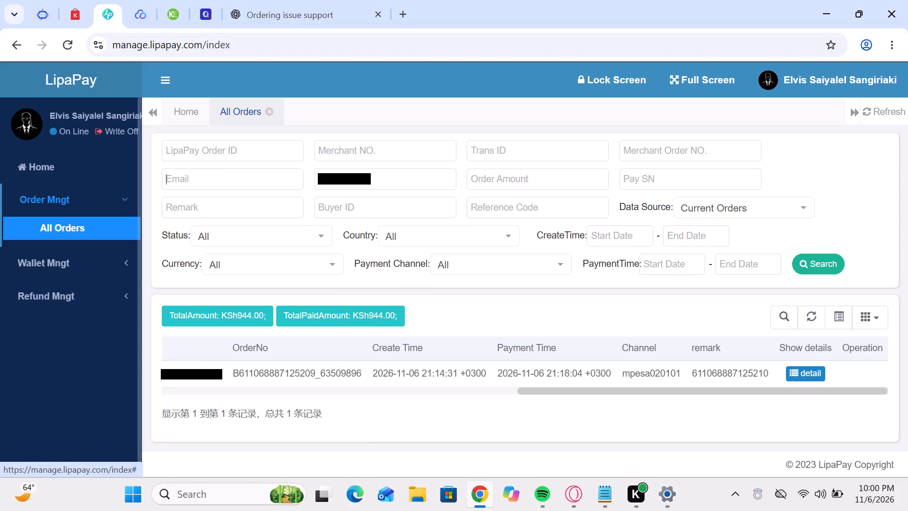
click(800, 268)
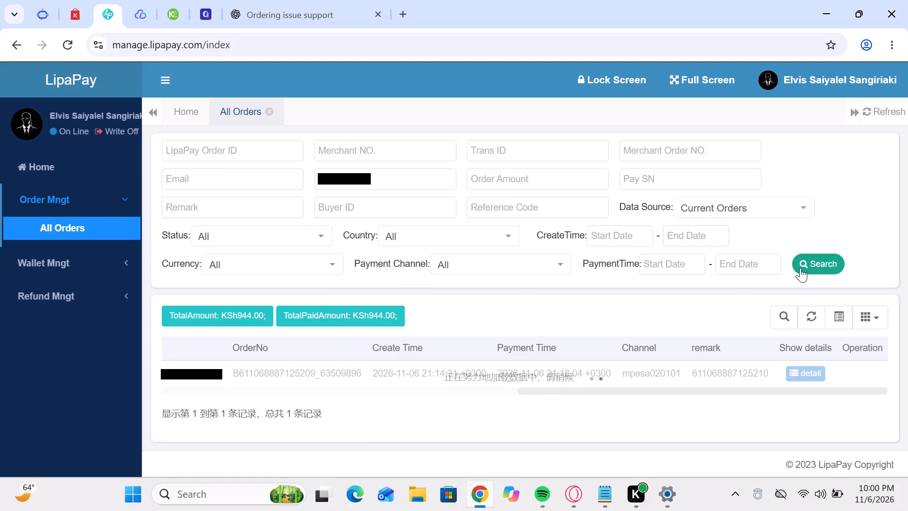
Replace the first digit of the mobile number filter with the country code 254 and search the orders again.
click(326, 181)
key(BackSpace)
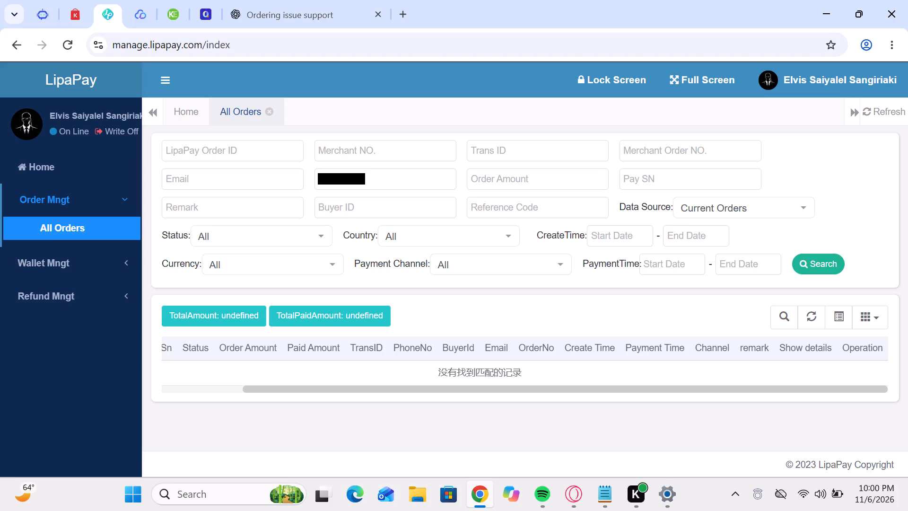
key(2)
text(64)
key(BackSpace)
key(BackSpace)
text(54)
click(816, 266)
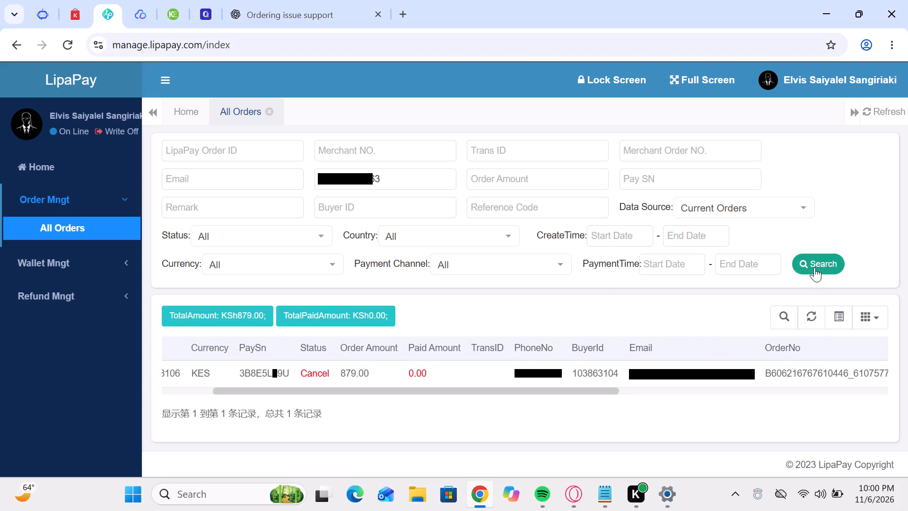
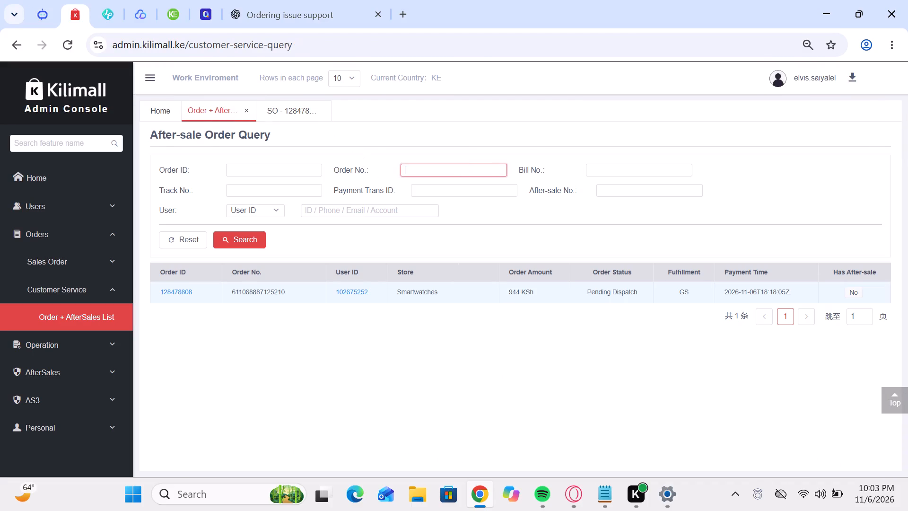
Enter the copied value in the Order No. filter of the After-sale Order Query.
key(ctrl+v)
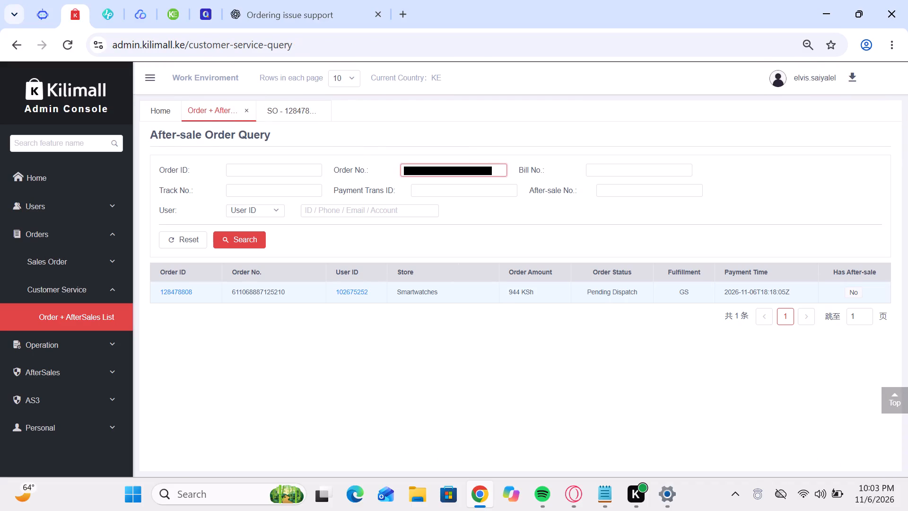
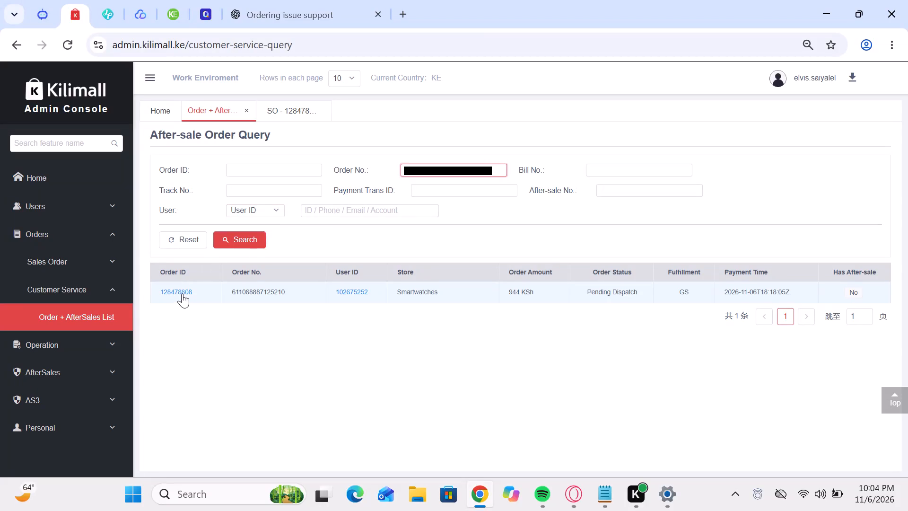
Open the details of the Smartwatches order in the results and expand its Logistics Information to review the order.
click(183, 287)
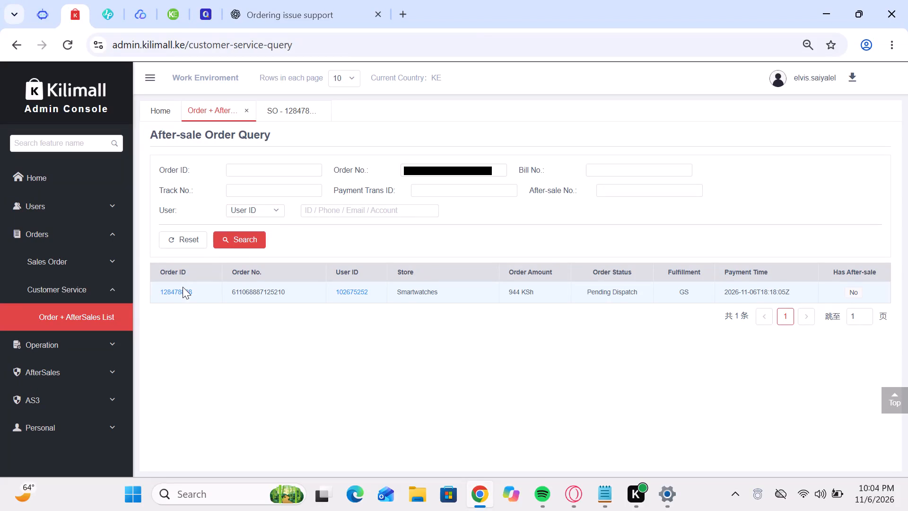
click(183, 293)
scroll(474, 275, down, 3)
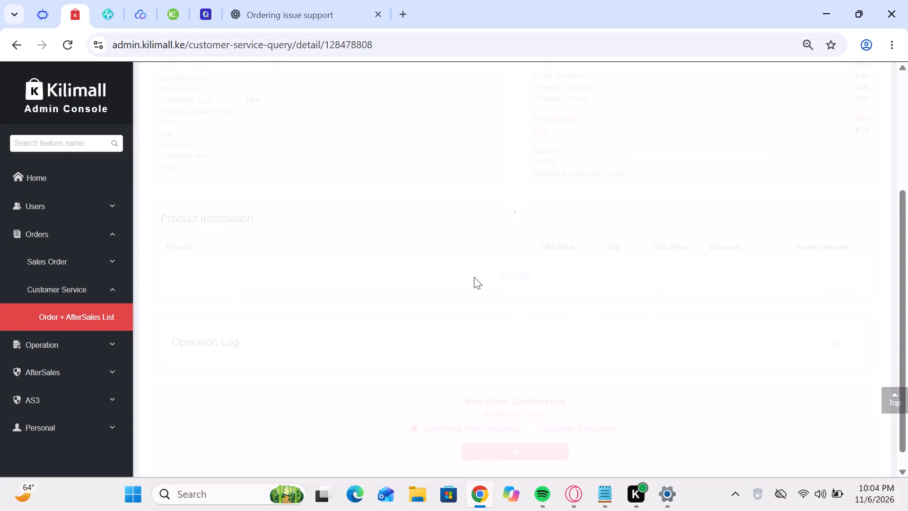
scroll(474, 277, down, 7)
click(837, 341)
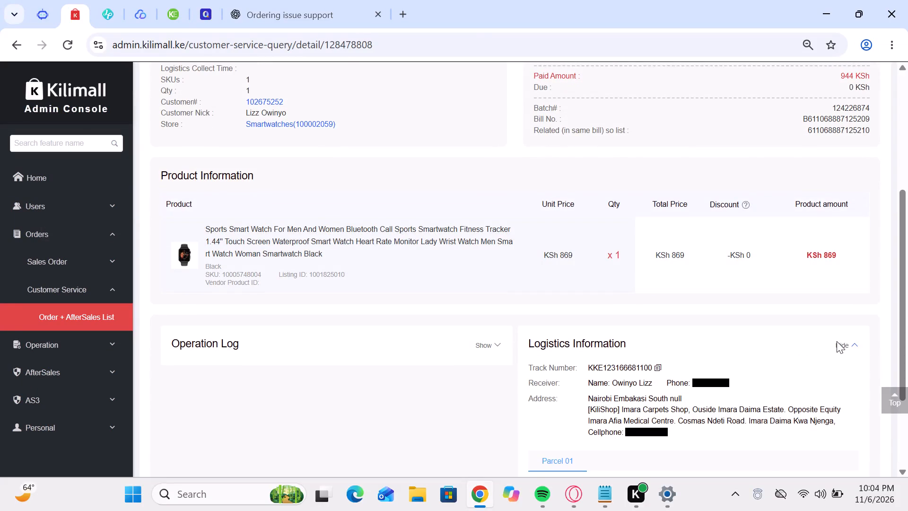
scroll(820, 338, down, 4)
scroll(631, 312, up, 4)
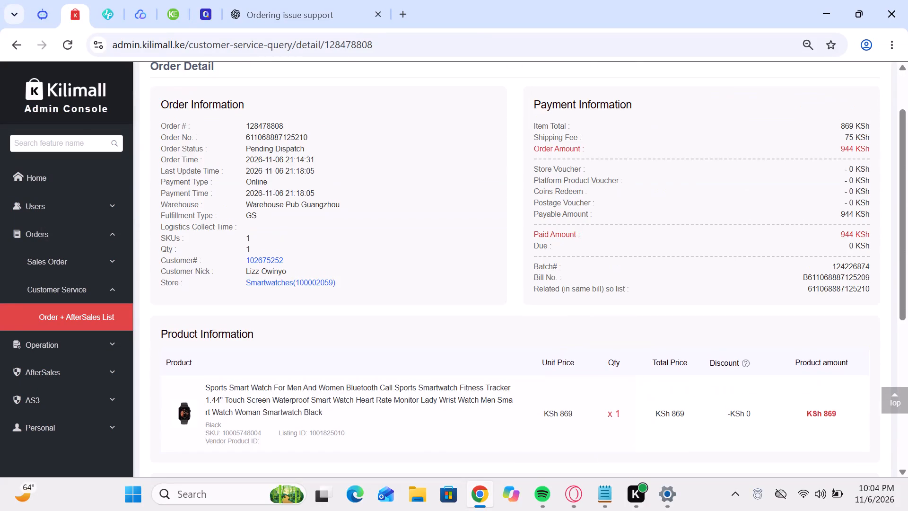
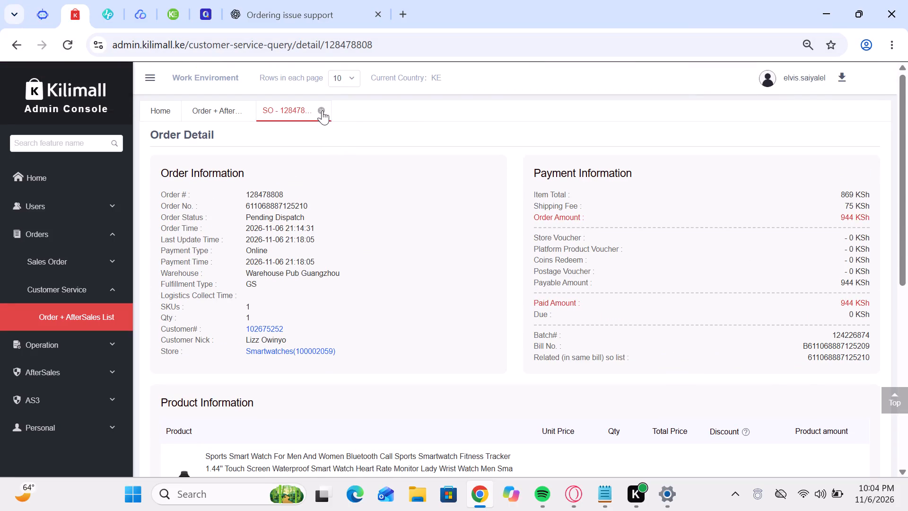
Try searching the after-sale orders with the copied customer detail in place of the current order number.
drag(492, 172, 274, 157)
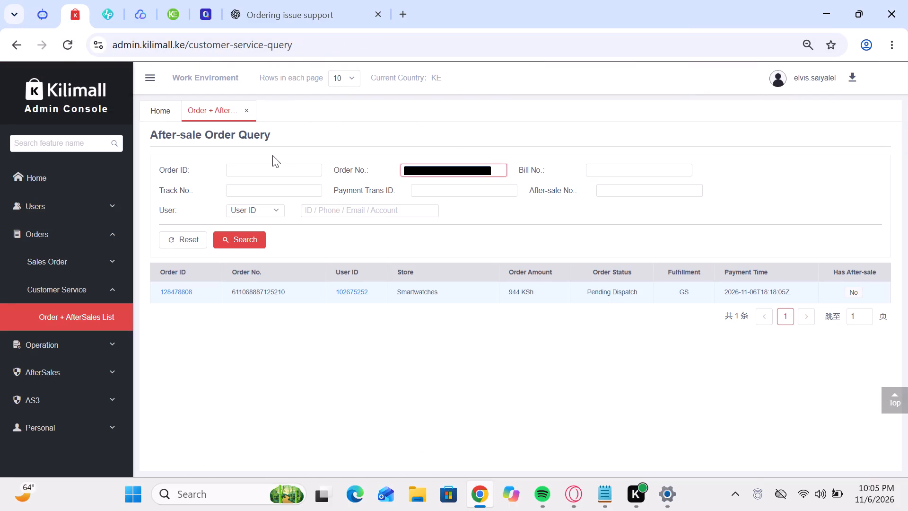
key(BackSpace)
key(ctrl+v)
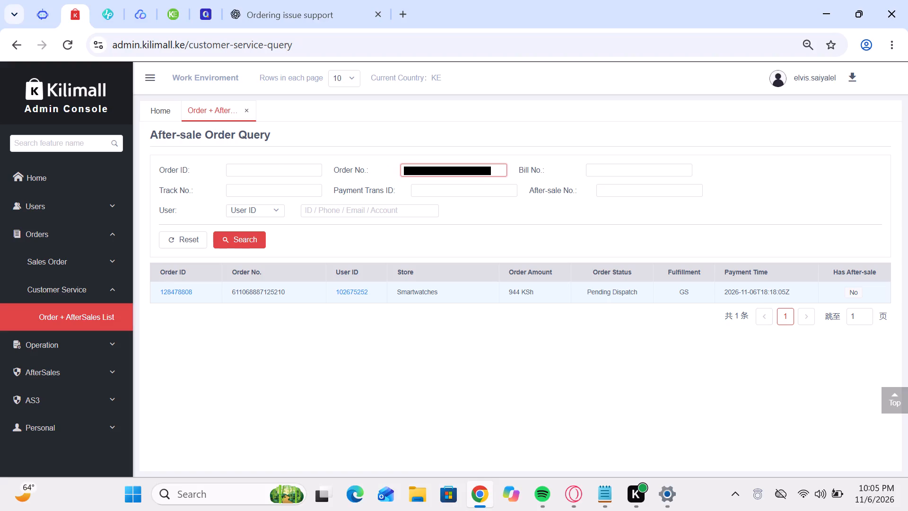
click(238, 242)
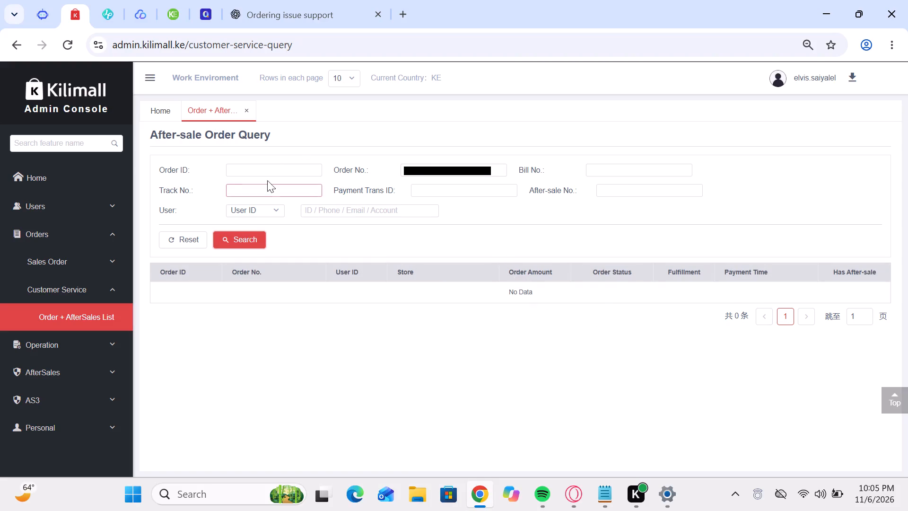
Switch to LipaPay and search all orders by the copied customer email, with the mobile number filter cleared.
click(119, 16)
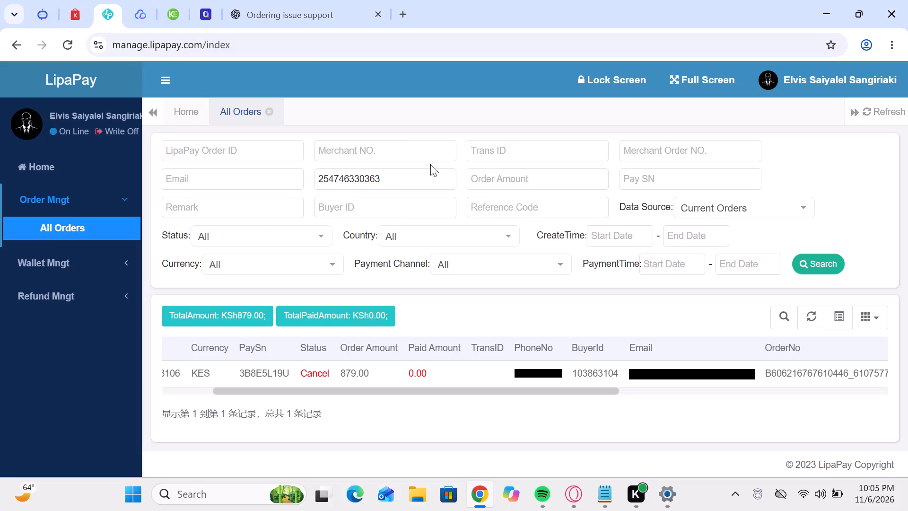
click(263, 176)
right_click(263, 176)
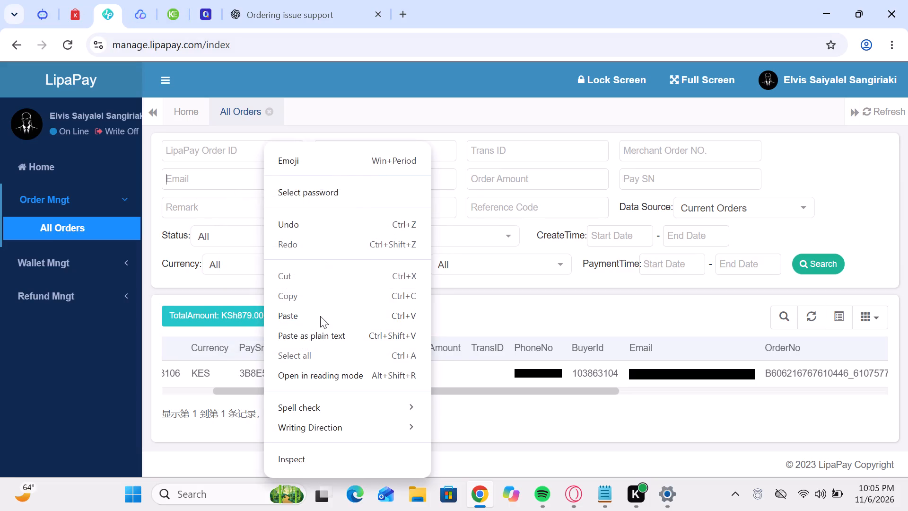
click(320, 316)
drag(382, 176, 272, 171)
key(BackSpace)
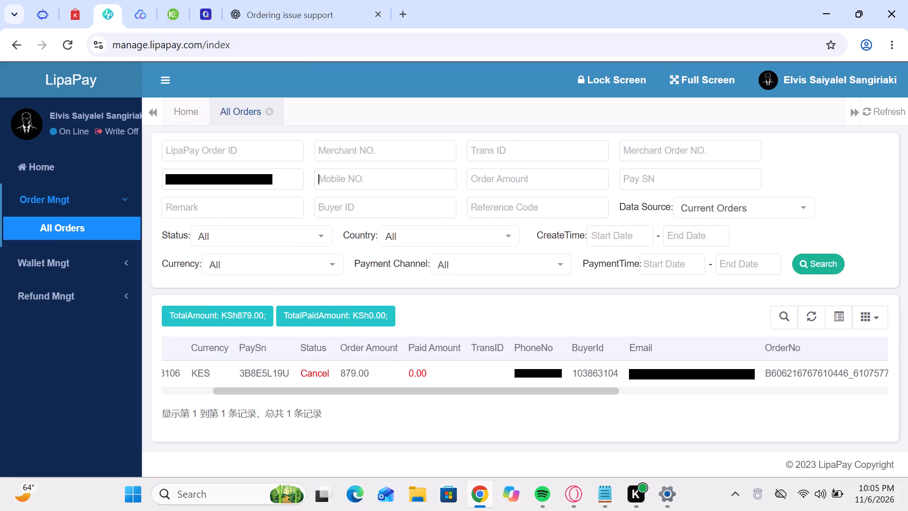
click(811, 266)
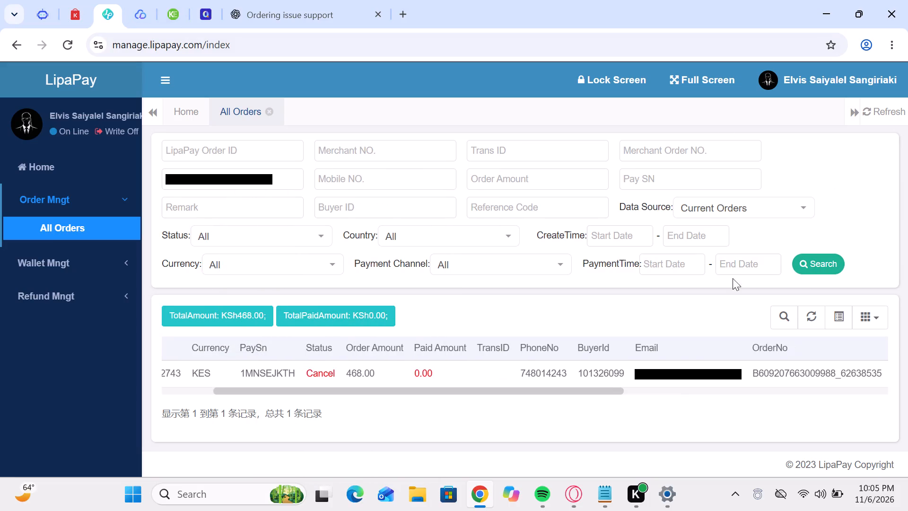
Copy the order number from the remark column of the resulting LipaPay order.
drag(600, 388, 801, 390)
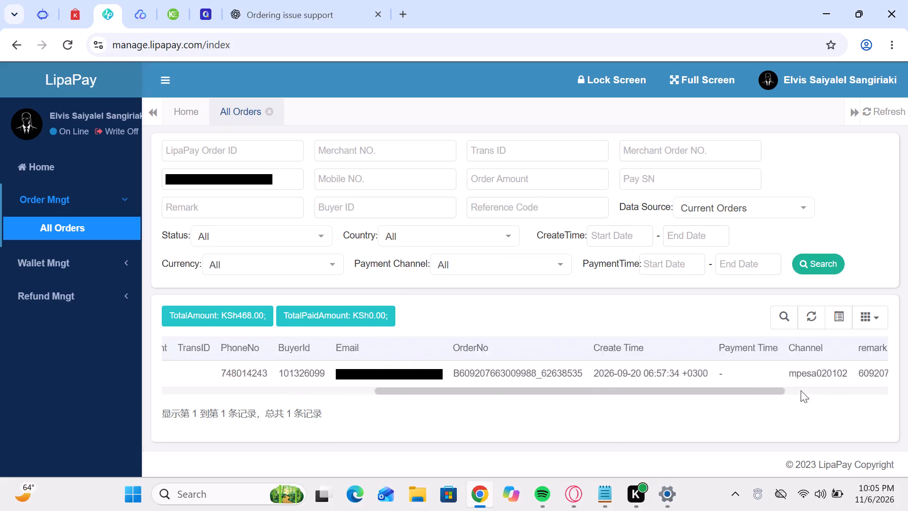
drag(801, 390, 830, 393)
double_click(789, 367)
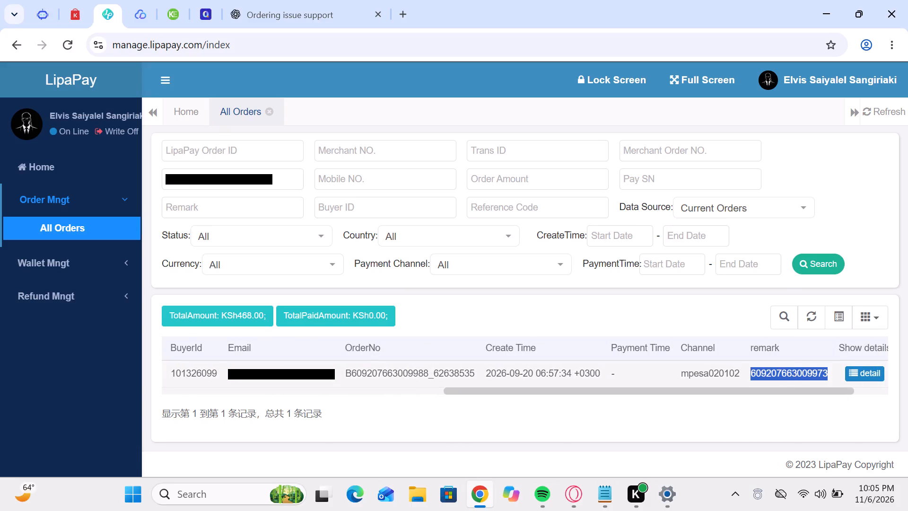
right_click(789, 368)
click(659, 217)
click(70, 6)
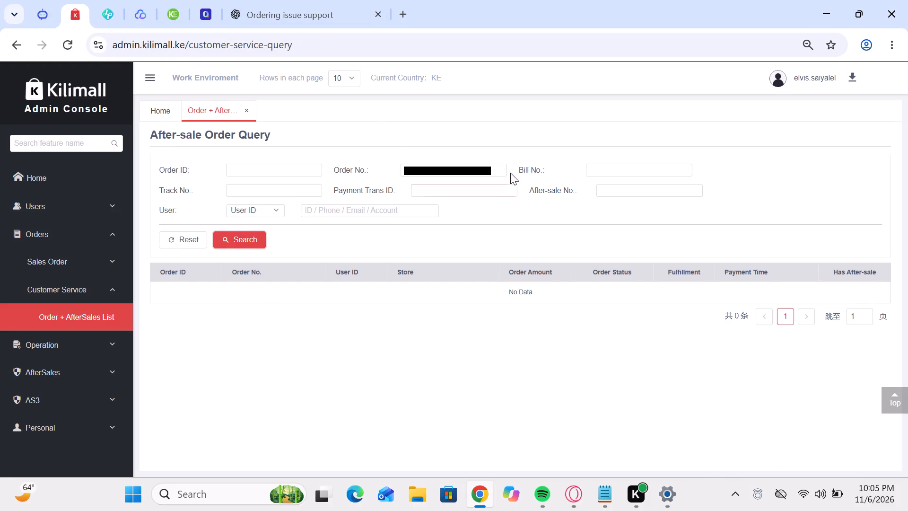
drag(503, 167, 362, 150)
key(BackSpace)
key(ctrl+v)
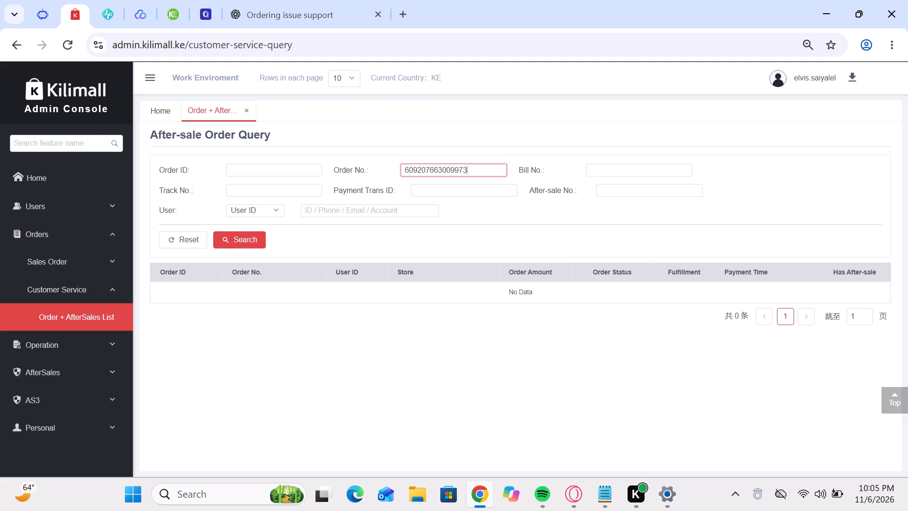
click(235, 239)
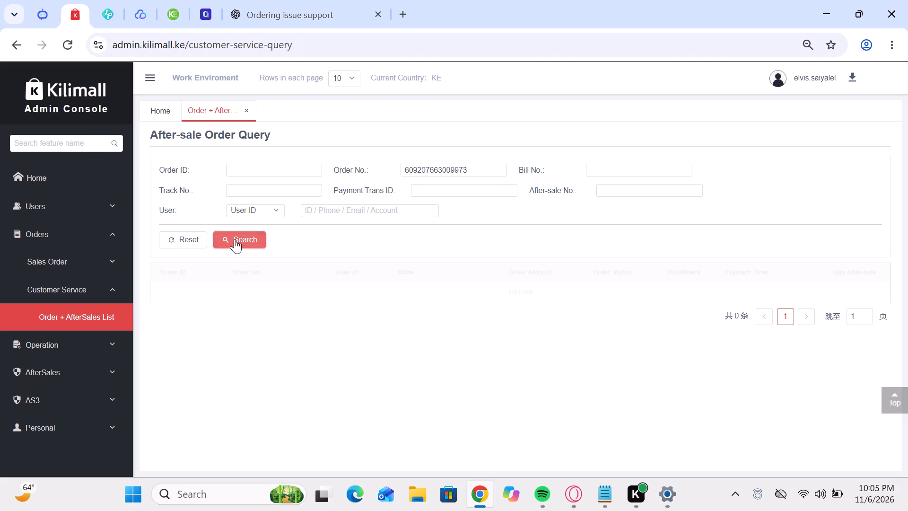
Open the details of the found order and expand its Operation Log to review the order's history and payment information.
click(186, 290)
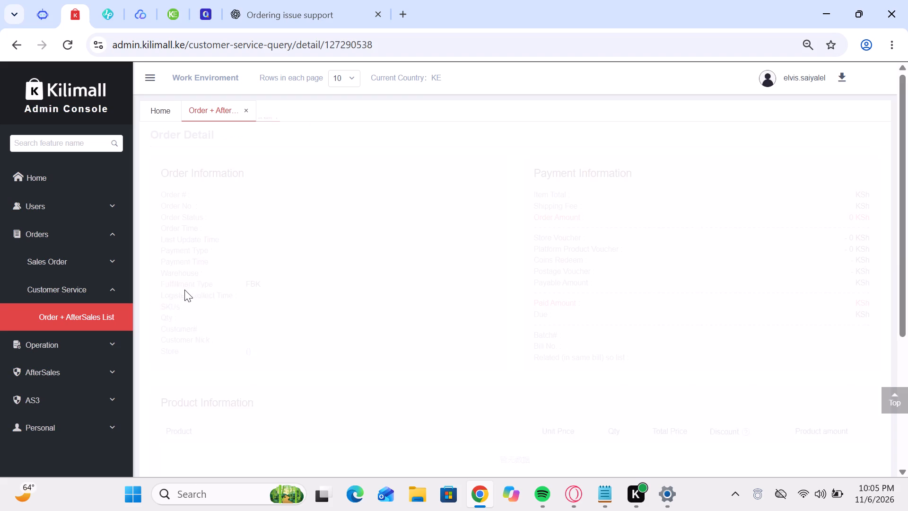
scroll(579, 326, down, 3)
scroll(649, 332, down, 2)
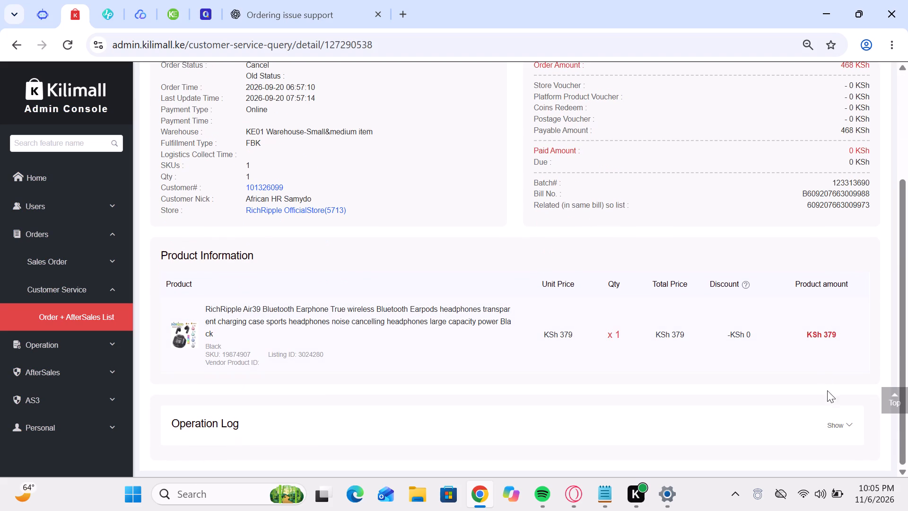
click(837, 431)
scroll(840, 417, down, 6)
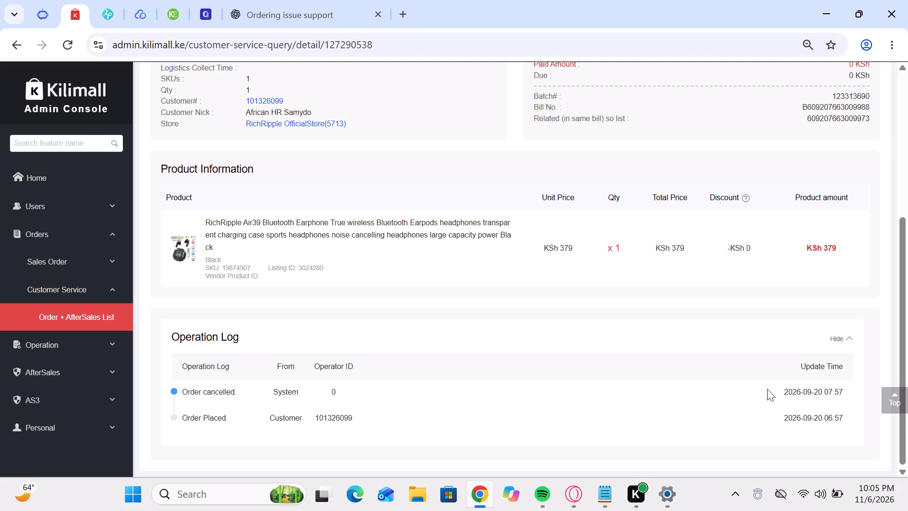
scroll(767, 389, up, 3)
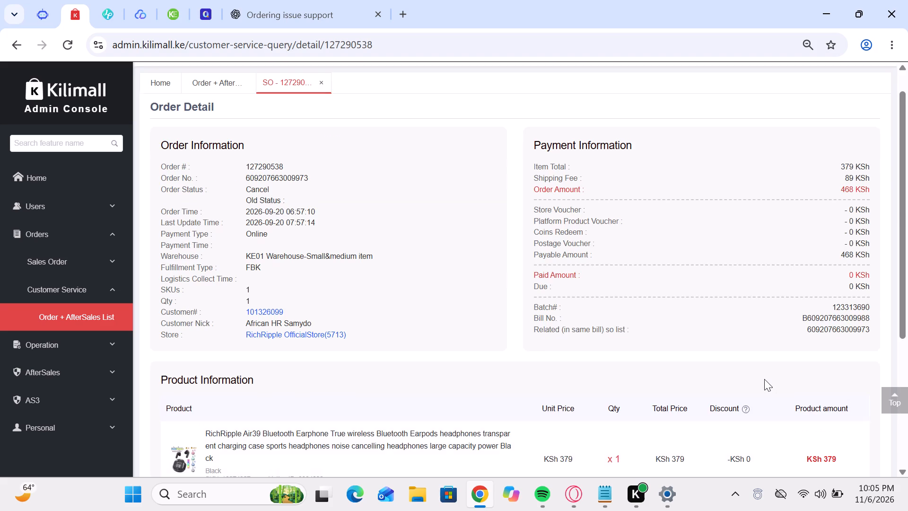
scroll(764, 379, up, 6)
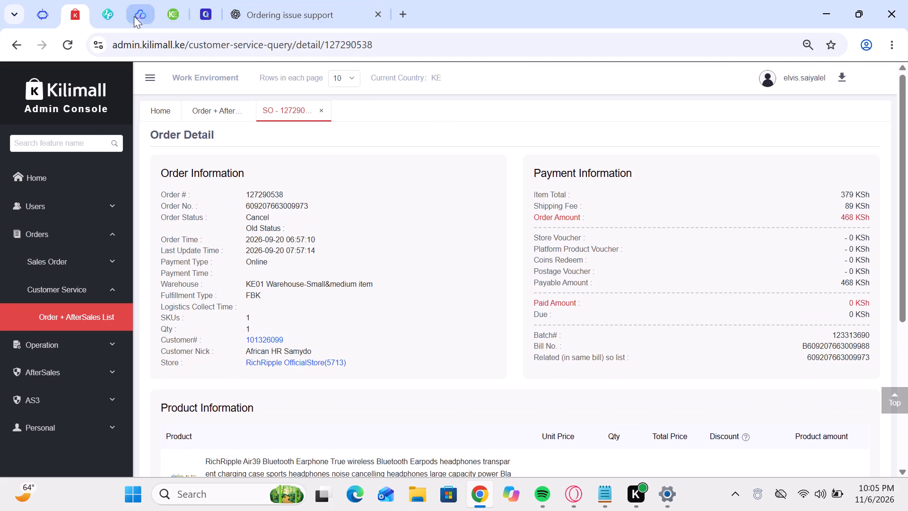
Return to the customer's order results in LipaPay.
click(112, 13)
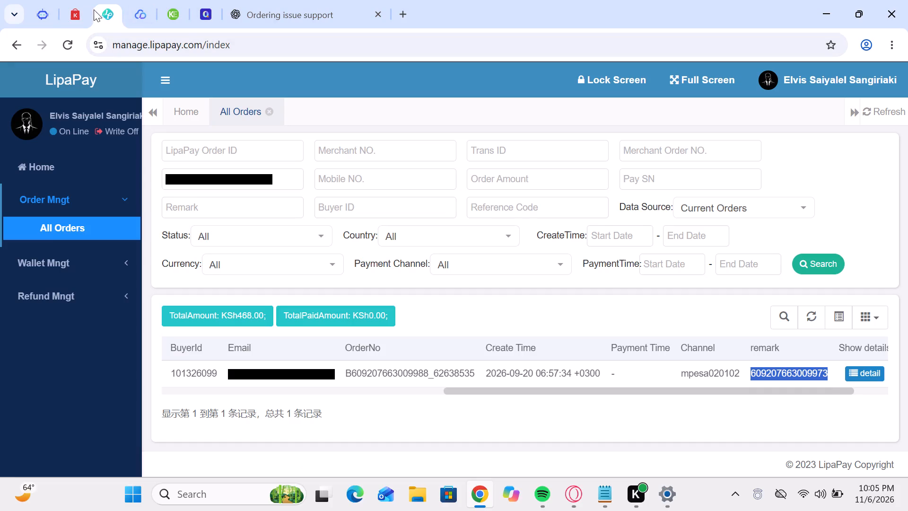
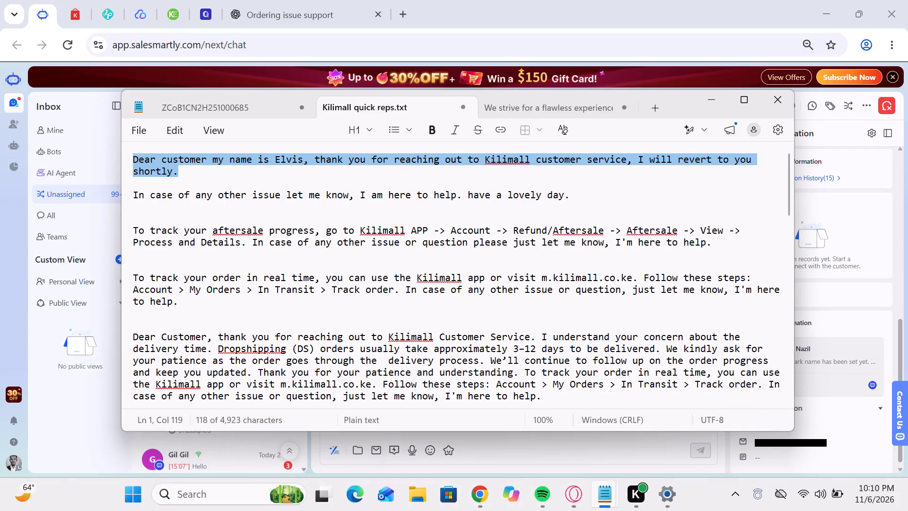
Copy the opening greeting reply, "thank you for reaching out to Kilimall customer service", from the Kilimall quick reps.txt notes.
right_click(160, 163)
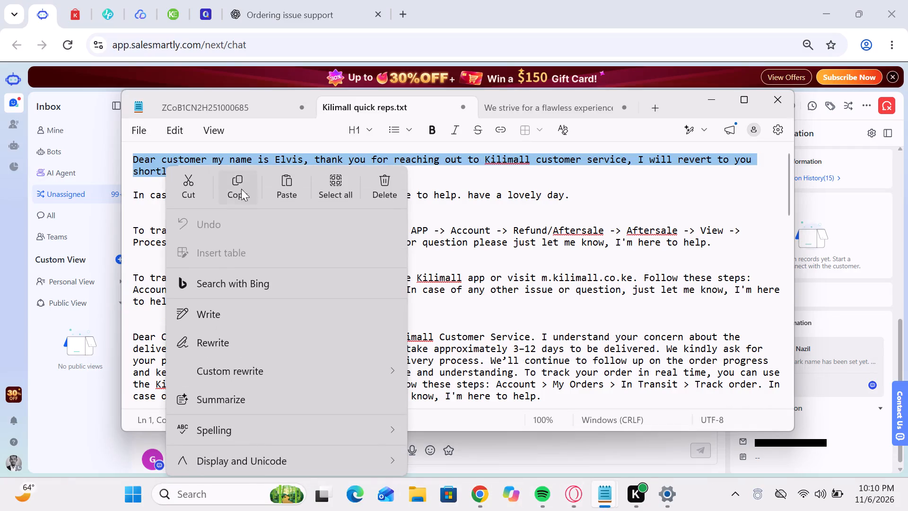
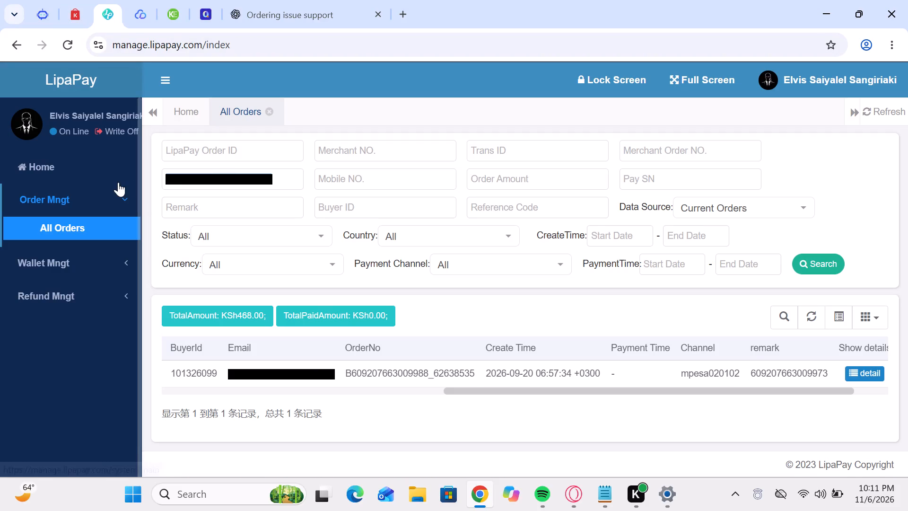
Search all LipaPay orders by the new customer's email address in place of the previous customer's.
key(BackSpace)
key(ctrl+v)
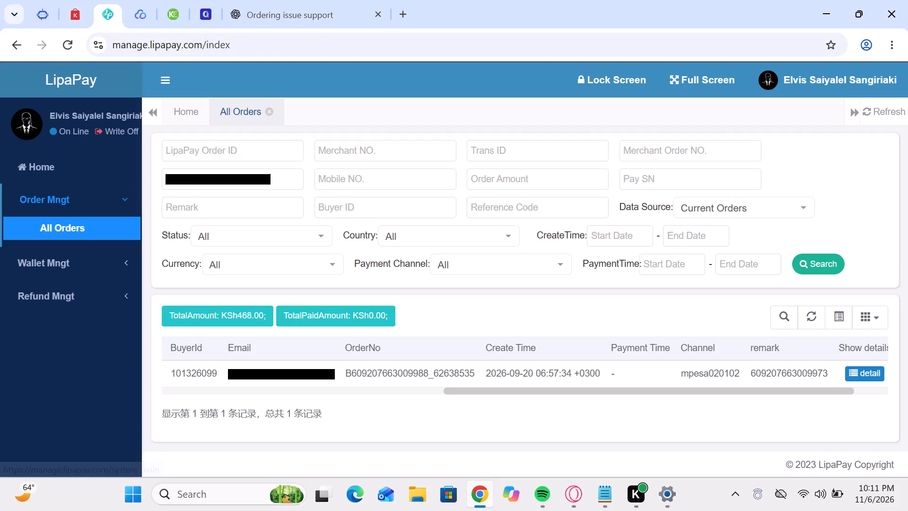
click(804, 269)
scroll(578, 320, down, 3)
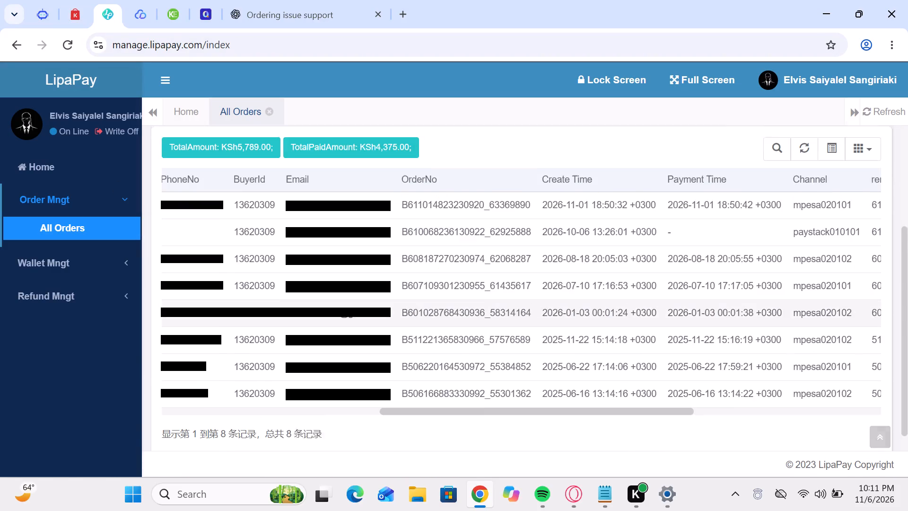
drag(569, 401, 834, 400)
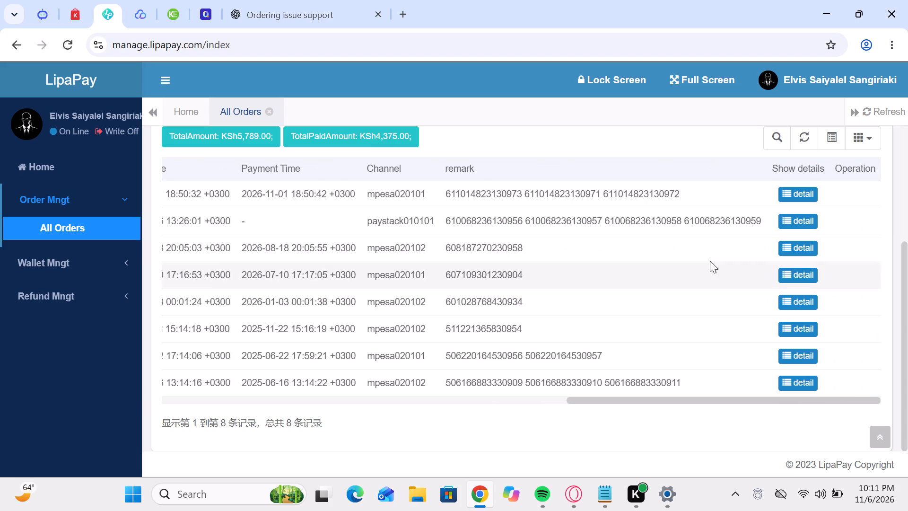
double_click(480, 198)
right_click(480, 198)
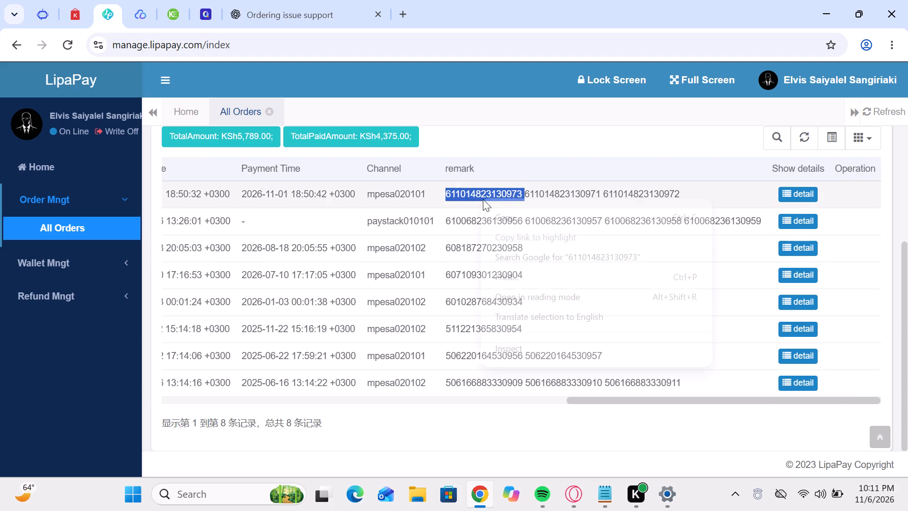
drag(513, 220, 507, 218)
click(76, 25)
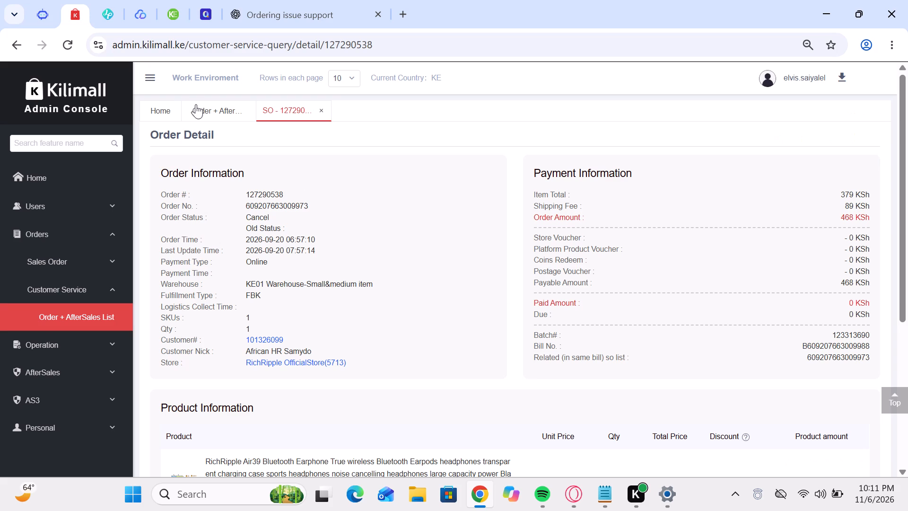
scroll(339, 226, up, 2)
click(323, 106)
click(322, 110)
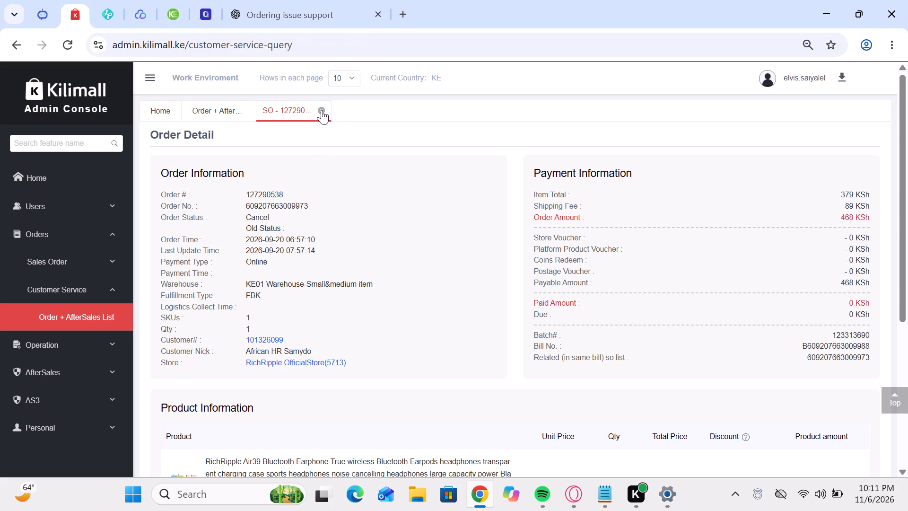
drag(474, 165, 337, 162)
key(BackSpace)
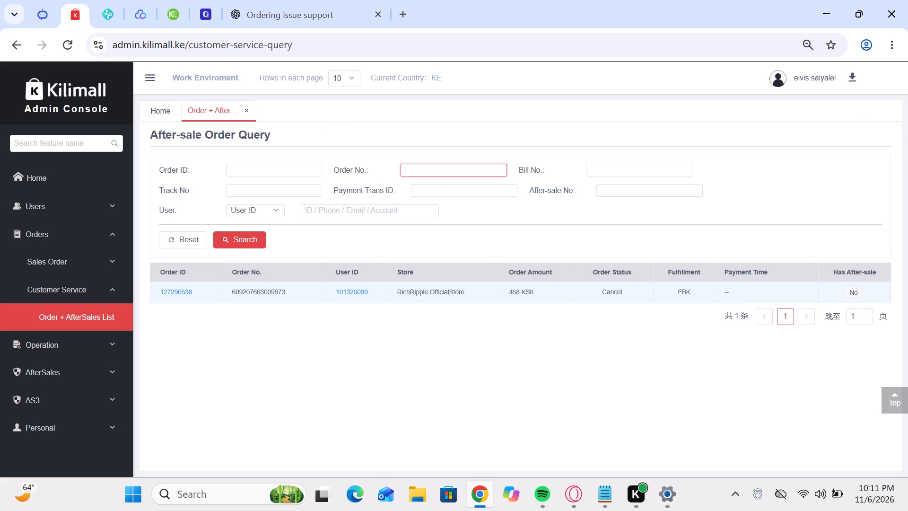
key(ctrl+v)
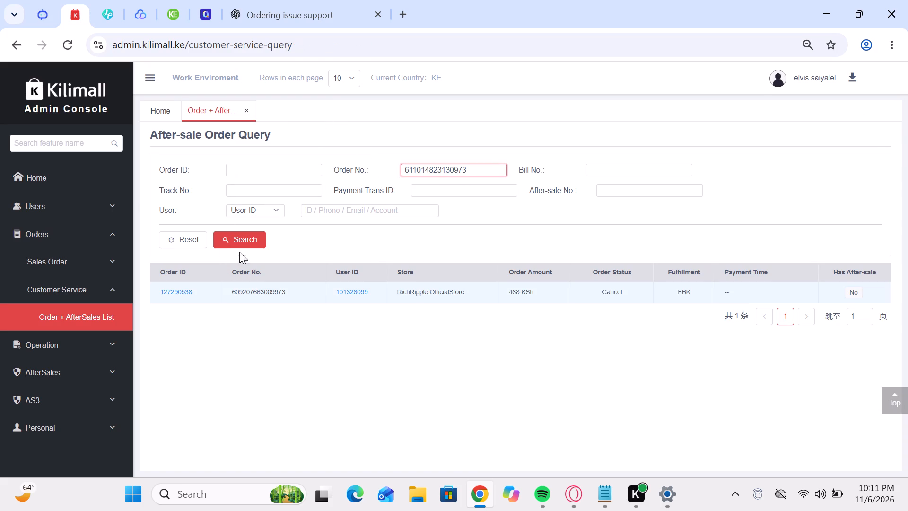
click(242, 242)
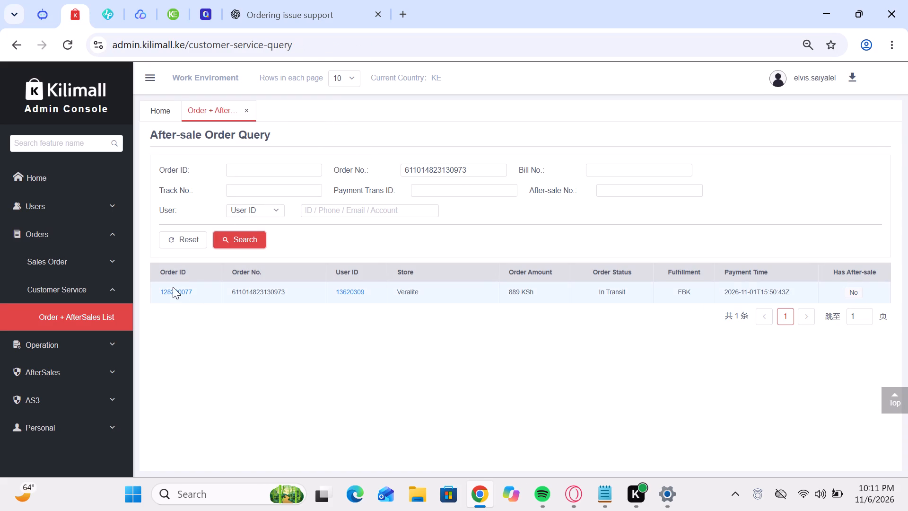
click(172, 291)
scroll(537, 307, down, 10)
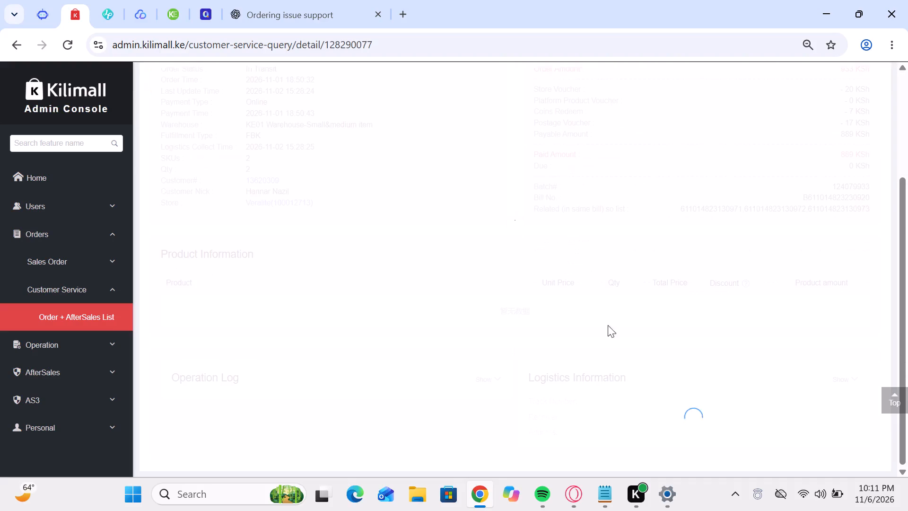
scroll(608, 325, down, 4)
click(848, 375)
scroll(705, 352, down, 5)
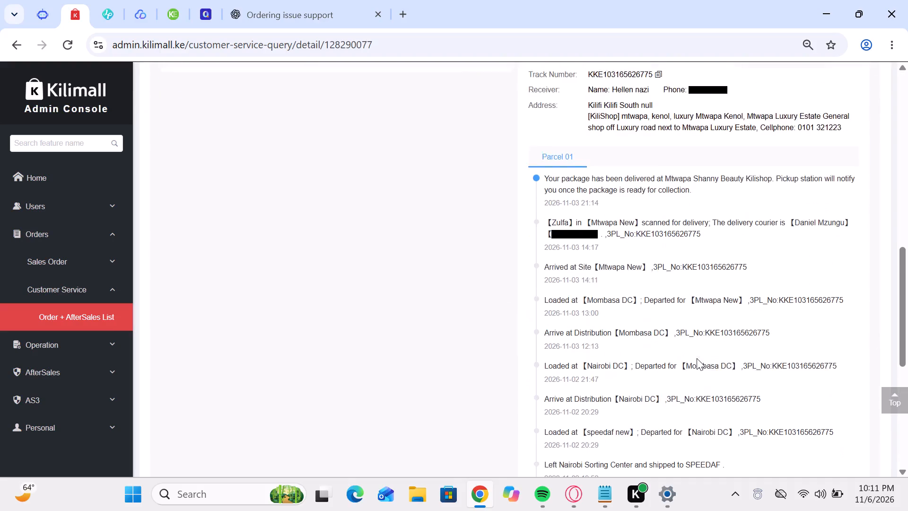
Copy the latest Parcel 01 tracking message about delivery at Mtwapa Shanny Beauty Kilishop.
drag(544, 150, 696, 164)
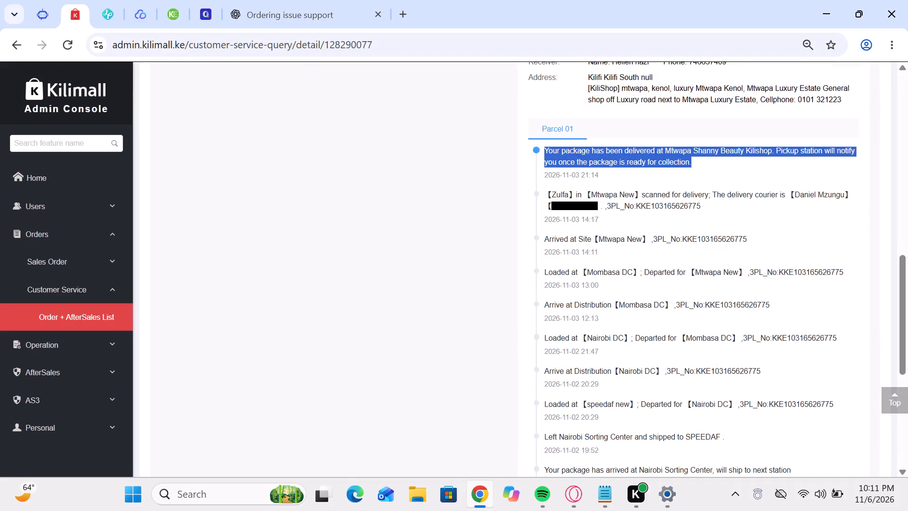
right_click(653, 159)
click(632, 179)
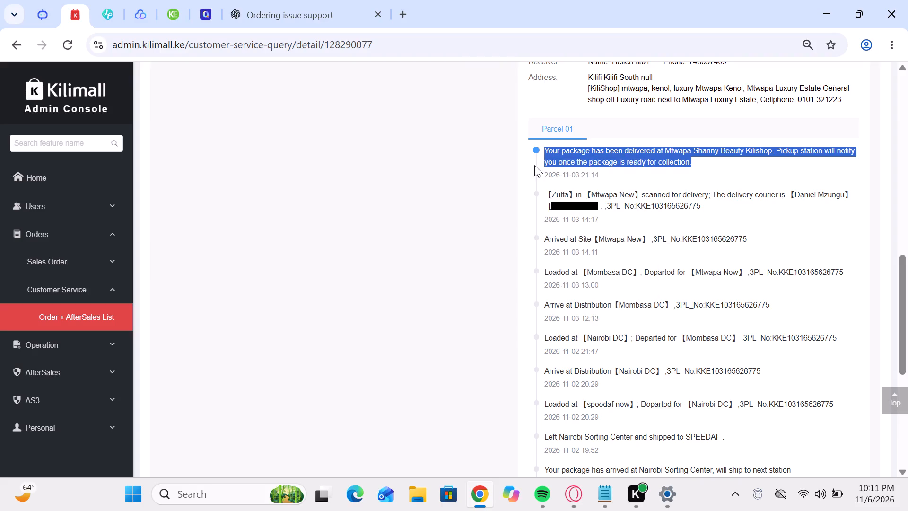
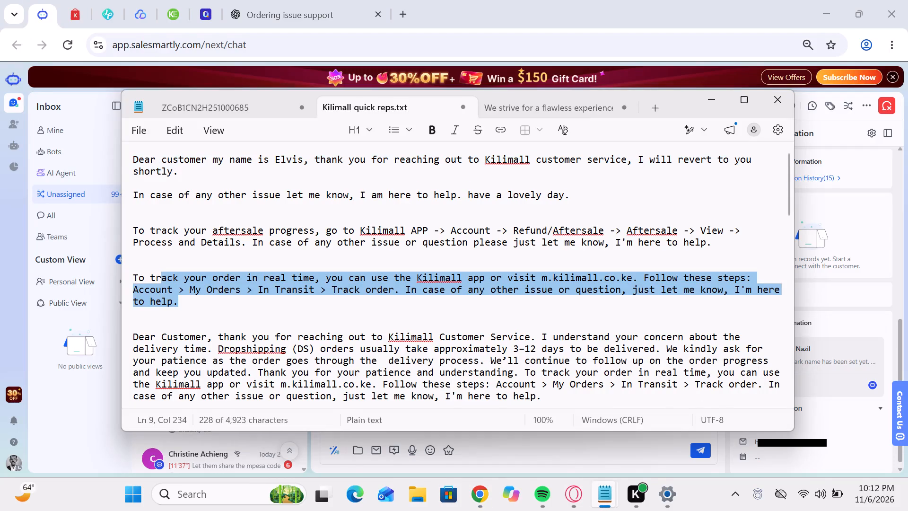
Copy the prepared quick reply explaining how to track an order in real time from the Kilimall quick replies file.
drag(159, 276, 130, 275)
right_click(145, 282)
click(225, 290)
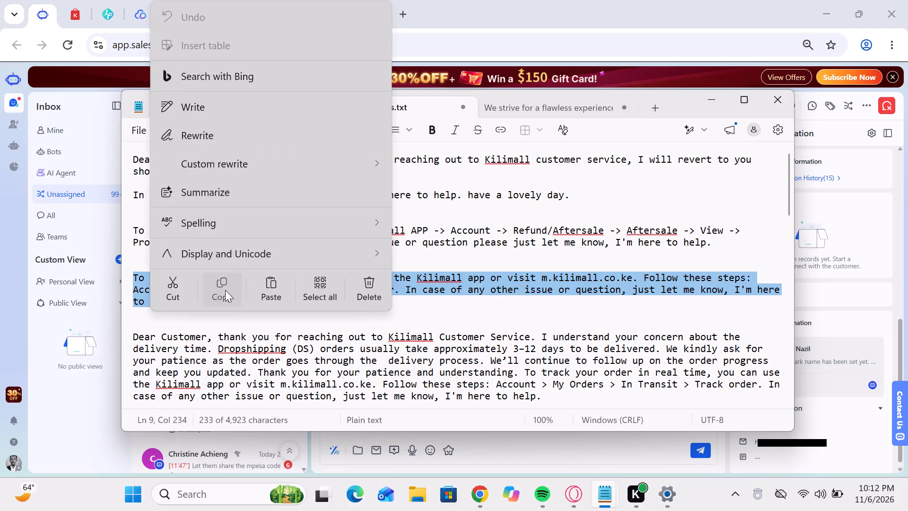
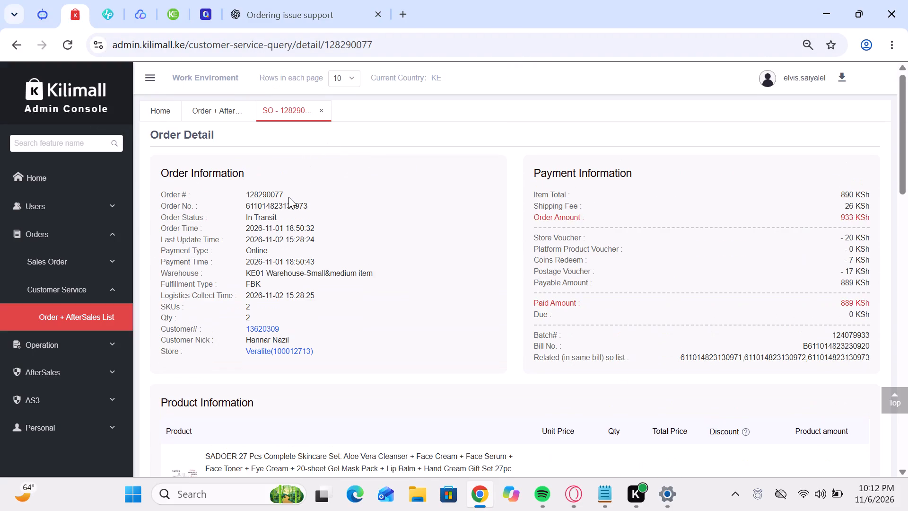
Copy the long Order No. value from the Order Information section of the in-transit order's detail page.
double_click(288, 203)
right_click(285, 202)
click(314, 217)
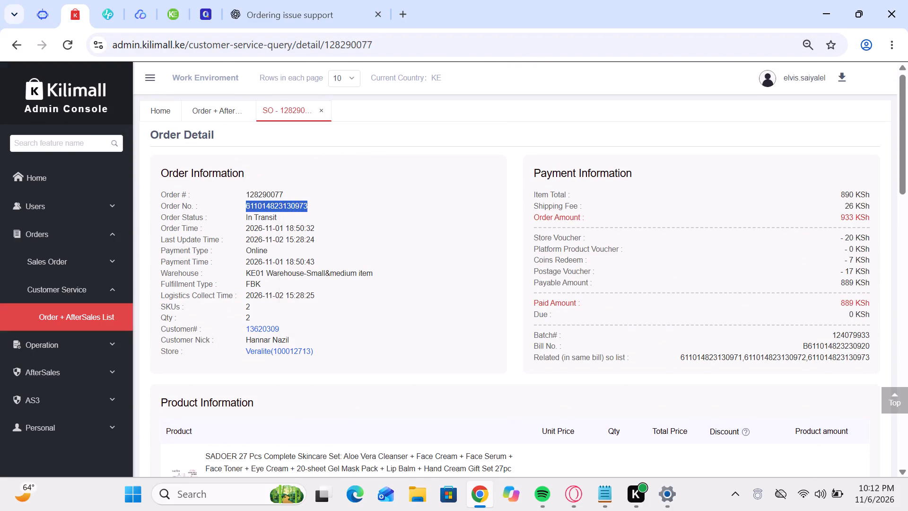
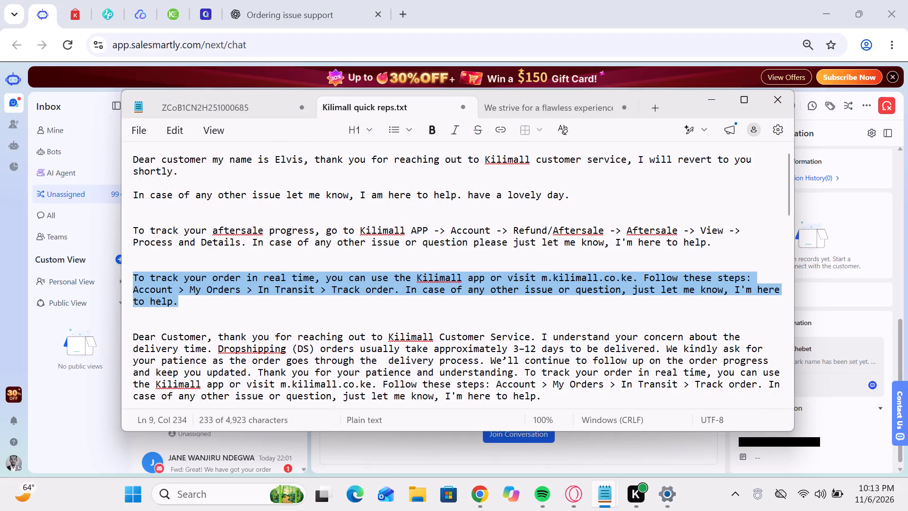
Copy the opening greeting reply, from "Dear customer my name is" to "I will revert to you shortly.", from Kilimall quick reps.txt in Notepad.
drag(179, 176, 112, 141)
right_click(145, 168)
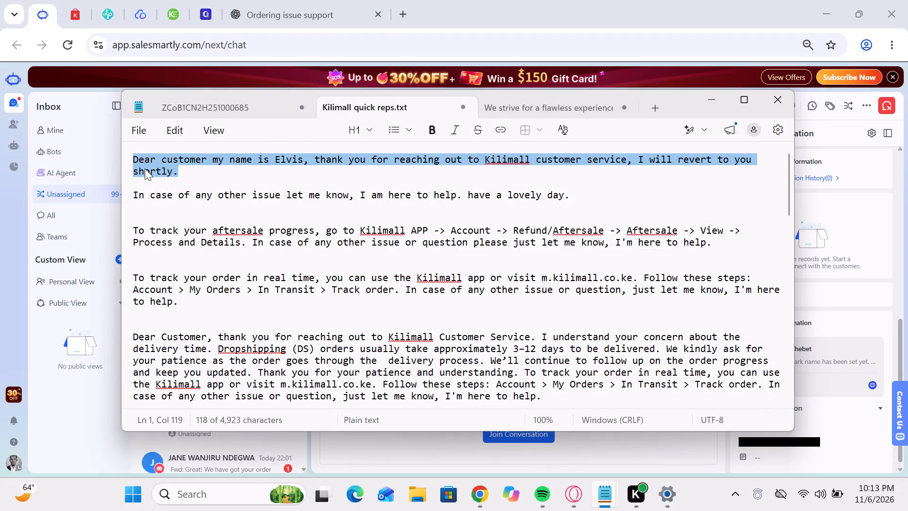
click(215, 18)
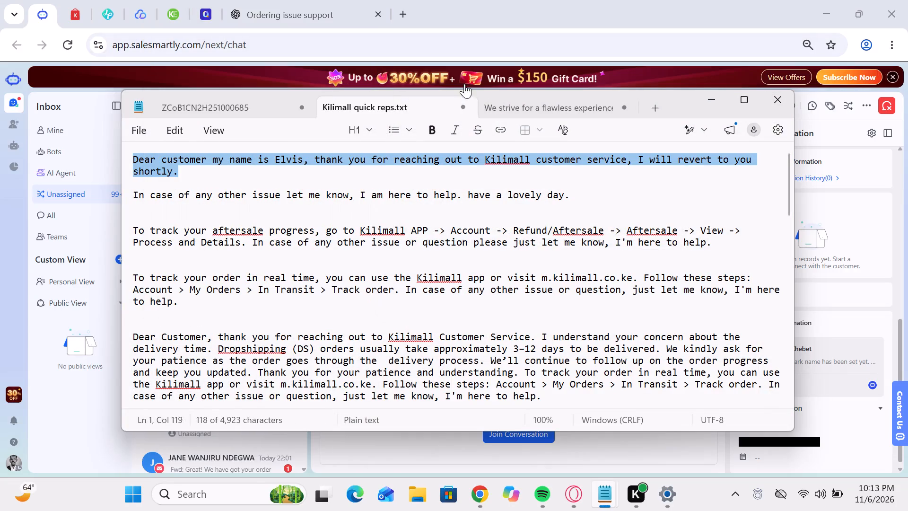
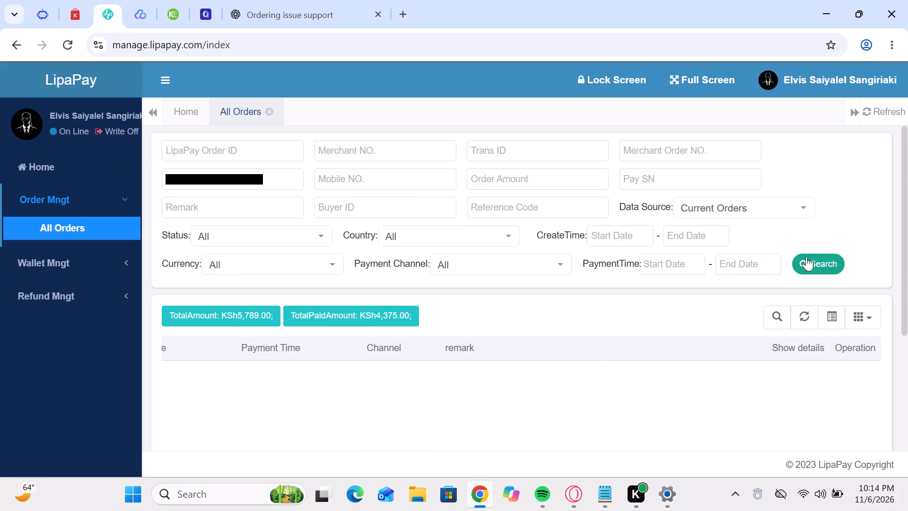
scroll(681, 315, down, 1)
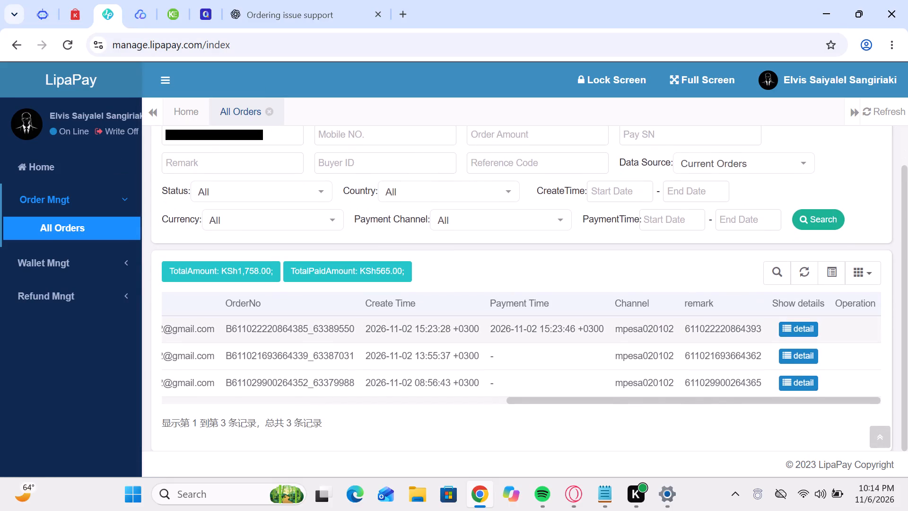
double_click(714, 325)
right_click(714, 325)
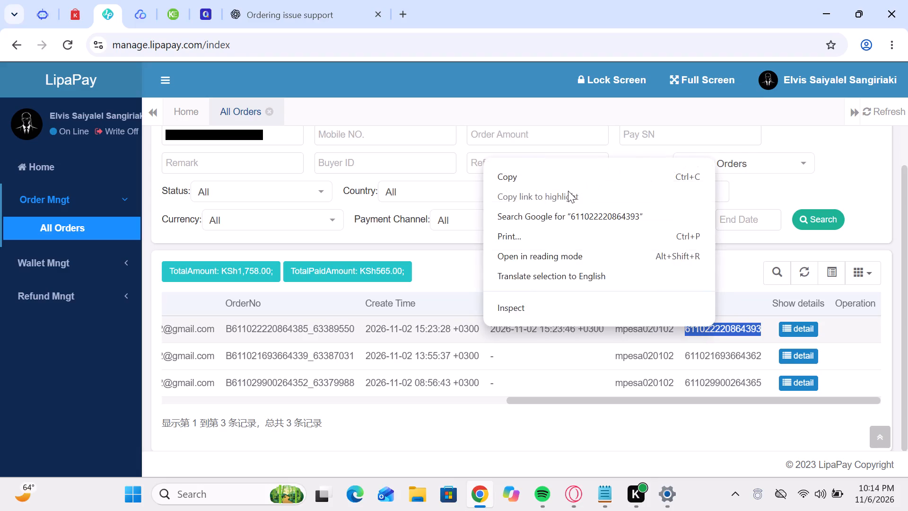
click(561, 176)
click(75, 10)
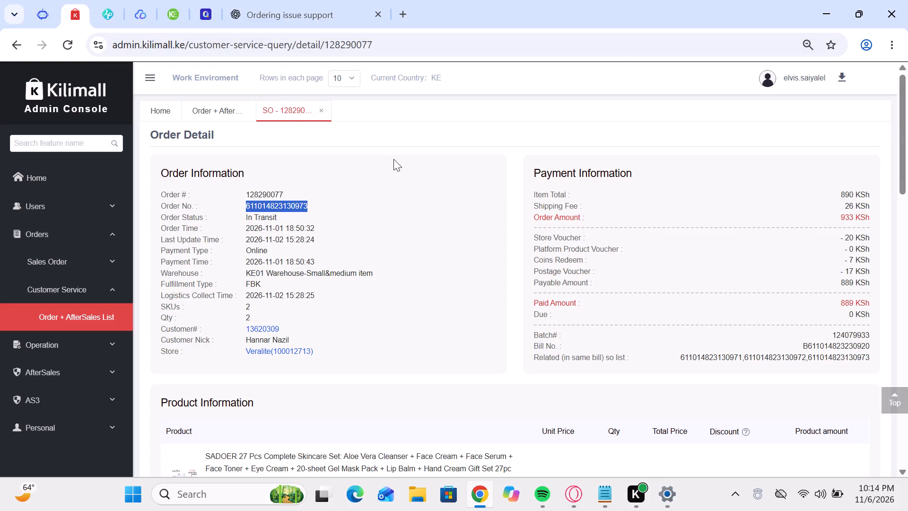
scroll(395, 162, up, 3)
click(321, 108)
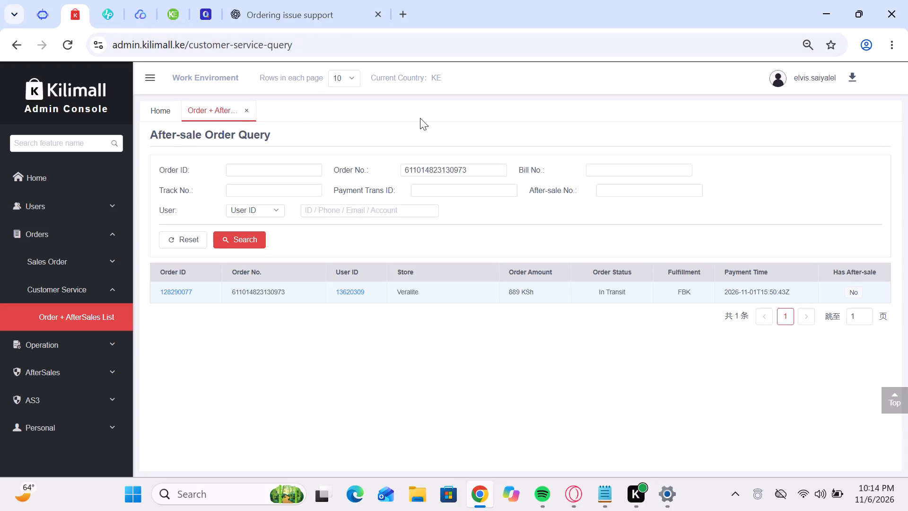
drag(464, 165, 331, 153)
key(BackSpace)
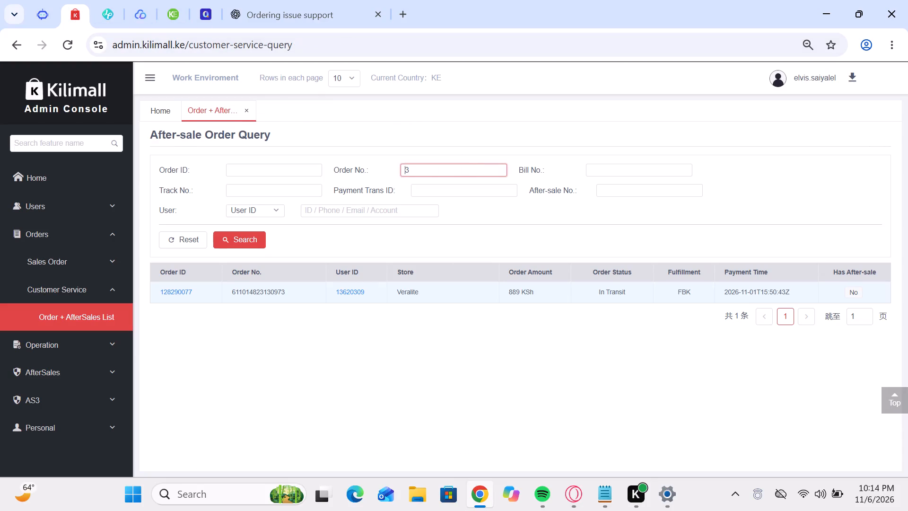
key(Right)
key(BackSpace)
key(ctrl+v)
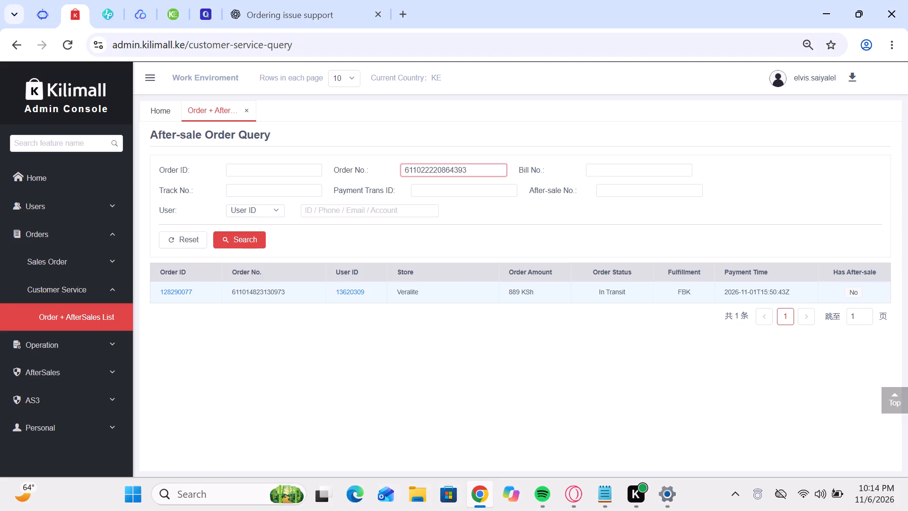
click(232, 238)
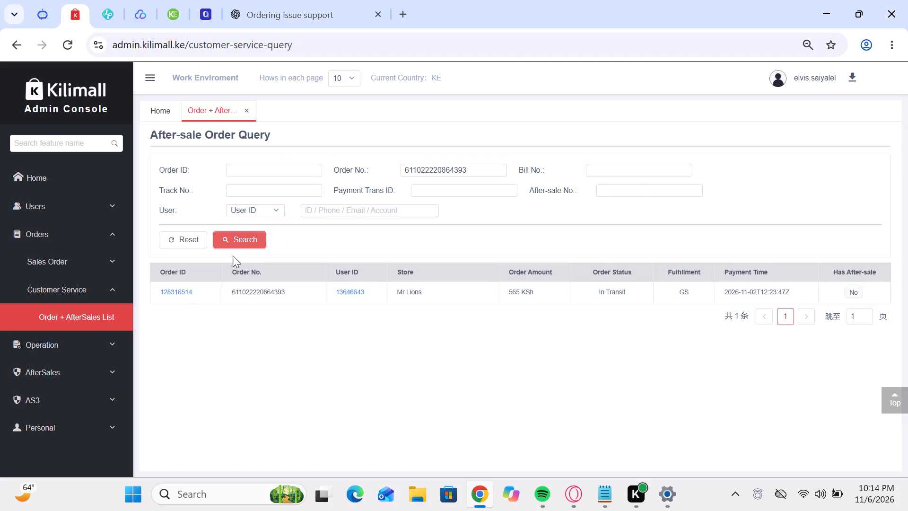
Open the found order's details and expand its logistics information to examine the parcel's tracking history.
click(180, 291)
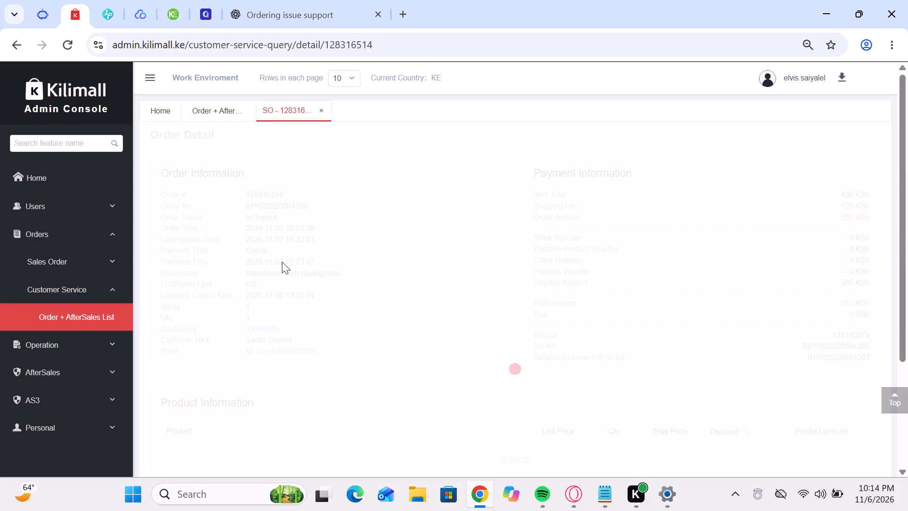
scroll(653, 293, down, 7)
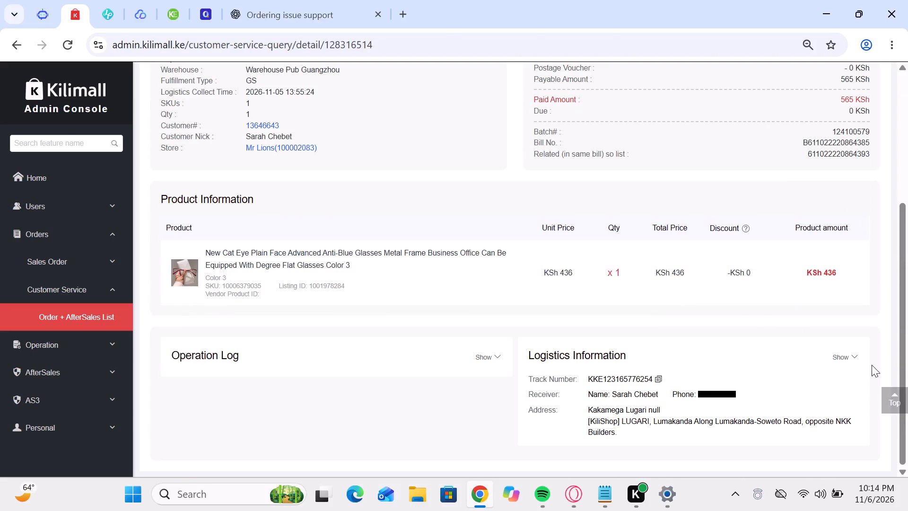
click(851, 352)
scroll(775, 283, down, 3)
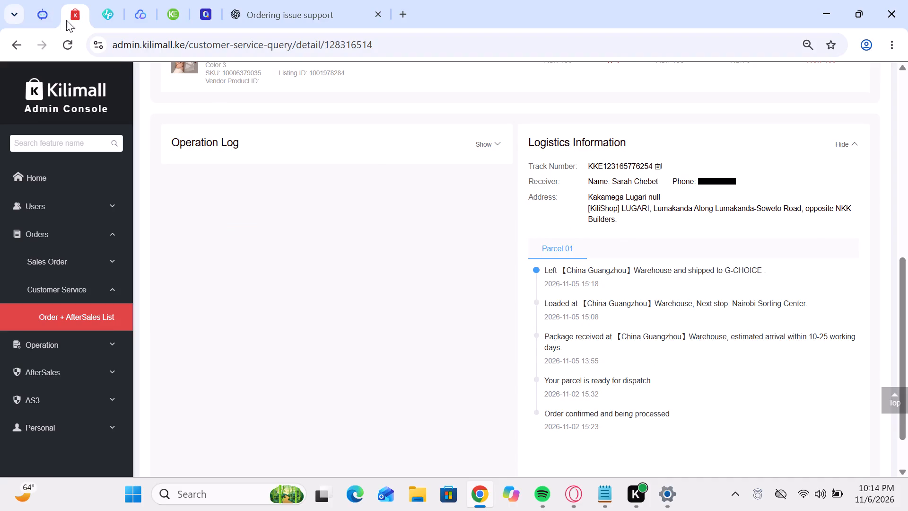
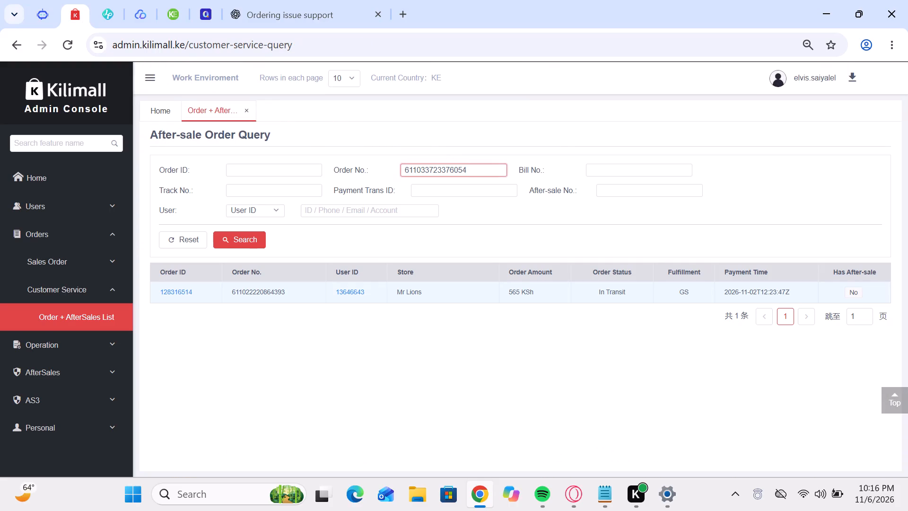
click(243, 240)
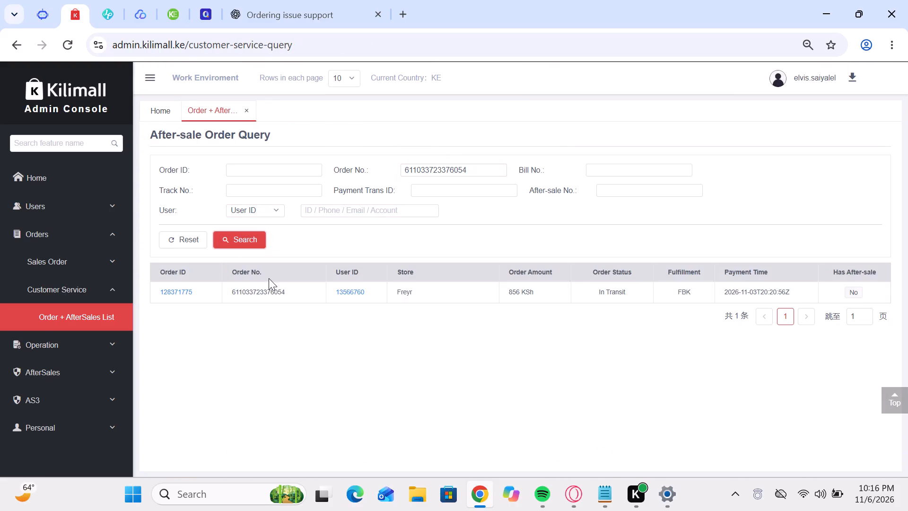
click(169, 291)
scroll(567, 332, down, 2)
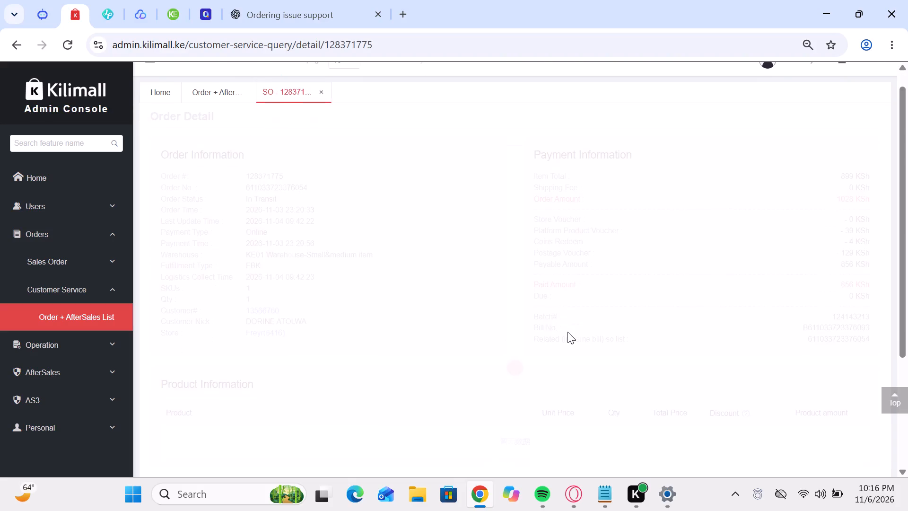
scroll(567, 332, down, 6)
click(840, 347)
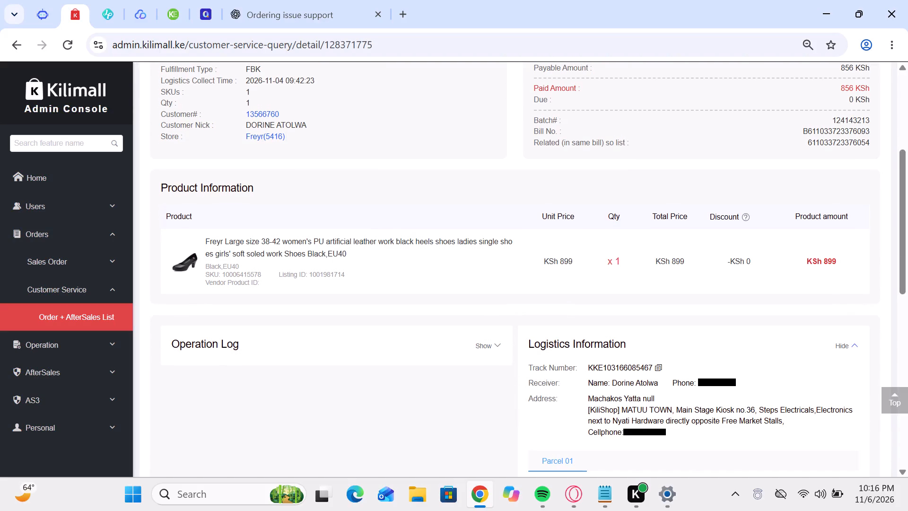
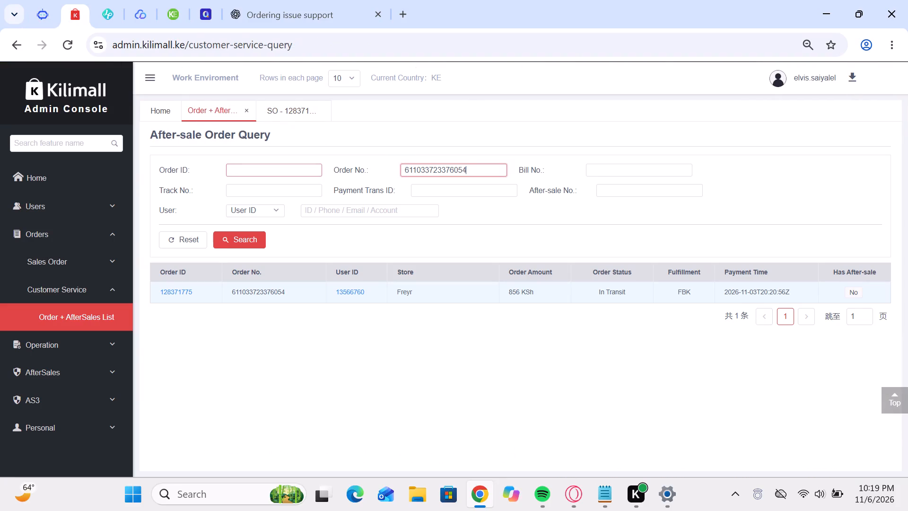
click(251, 244)
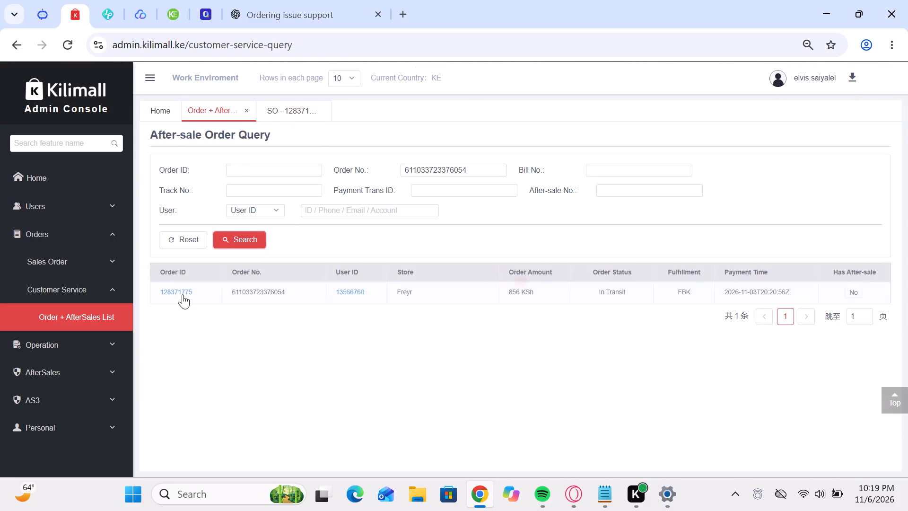
click(183, 294)
scroll(395, 301, down, 11)
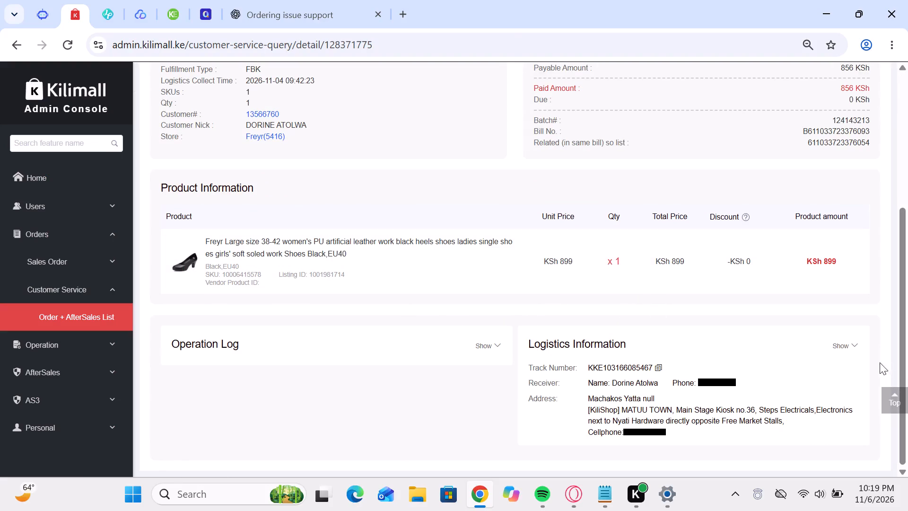
click(844, 346)
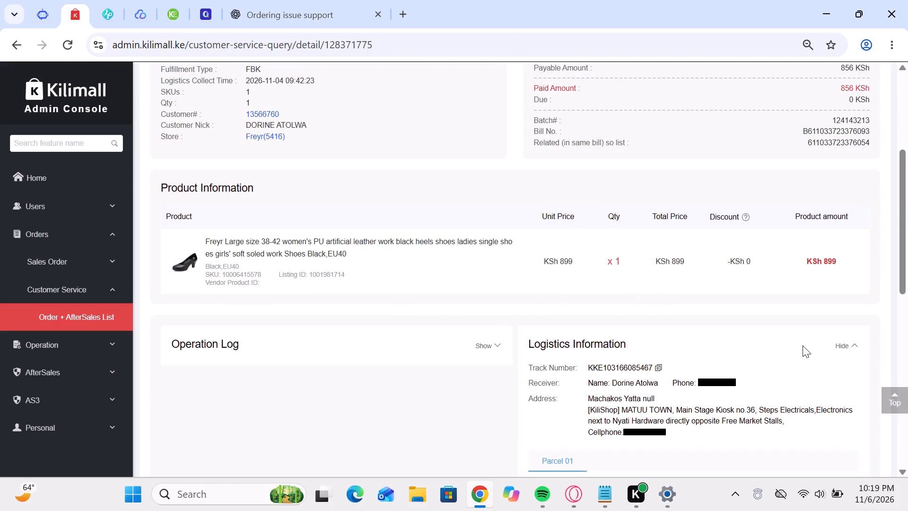
scroll(738, 349, down, 6)
scroll(737, 351, up, 2)
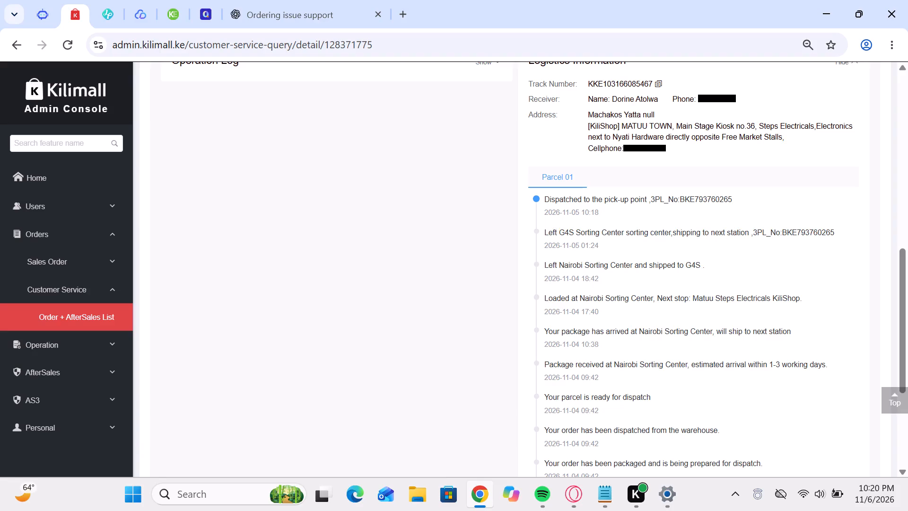
drag(546, 197, 724, 203)
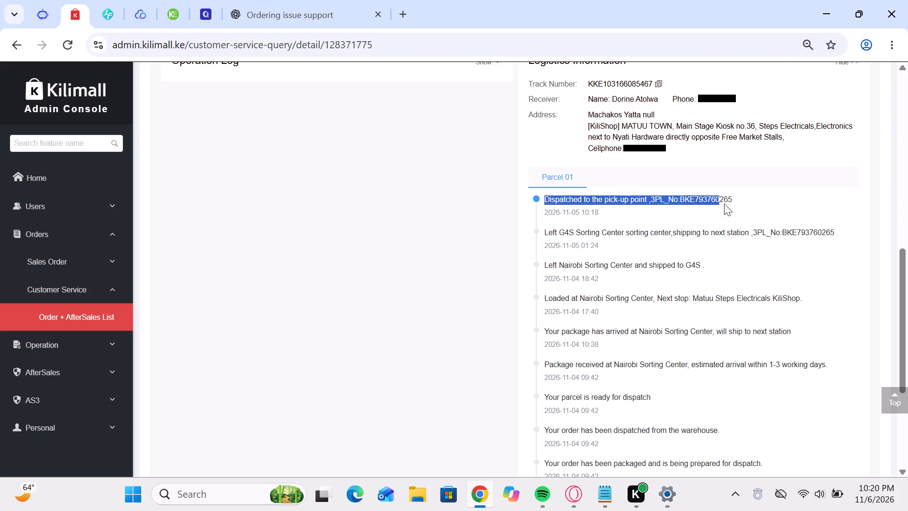
drag(724, 203, 733, 203)
scroll(681, 256, up, 1)
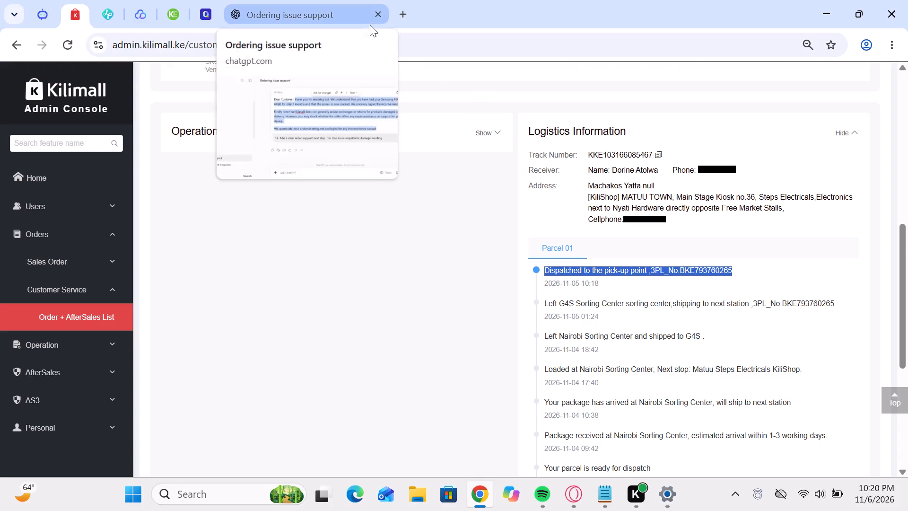
right_click(604, 271)
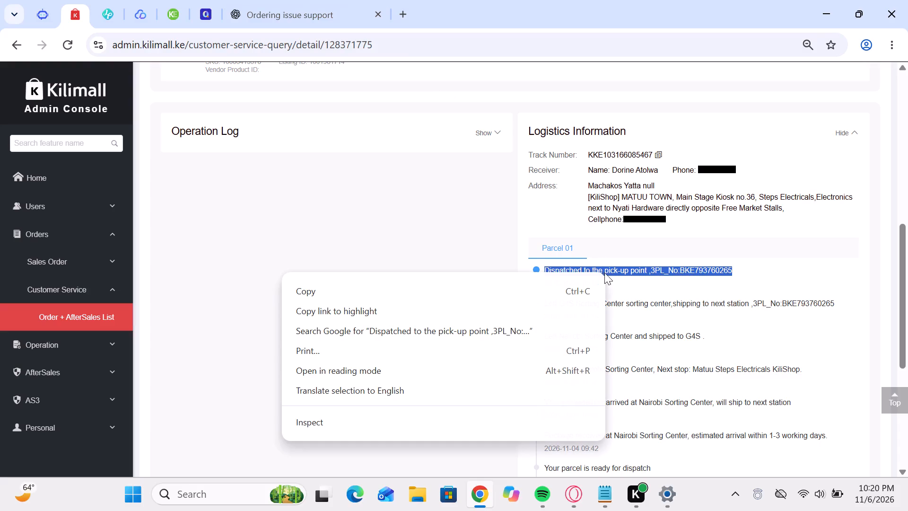
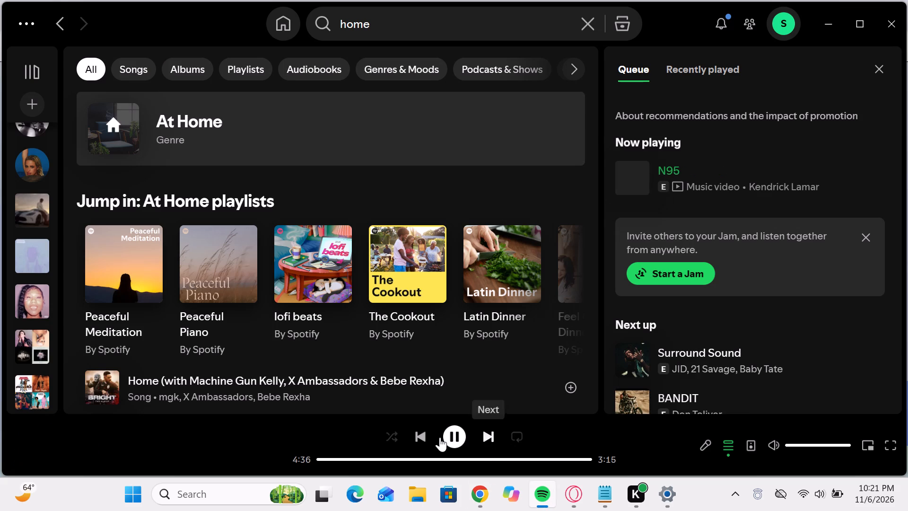
Skip back in Spotify to the previous track, Nonstop by Drake.
click(417, 437)
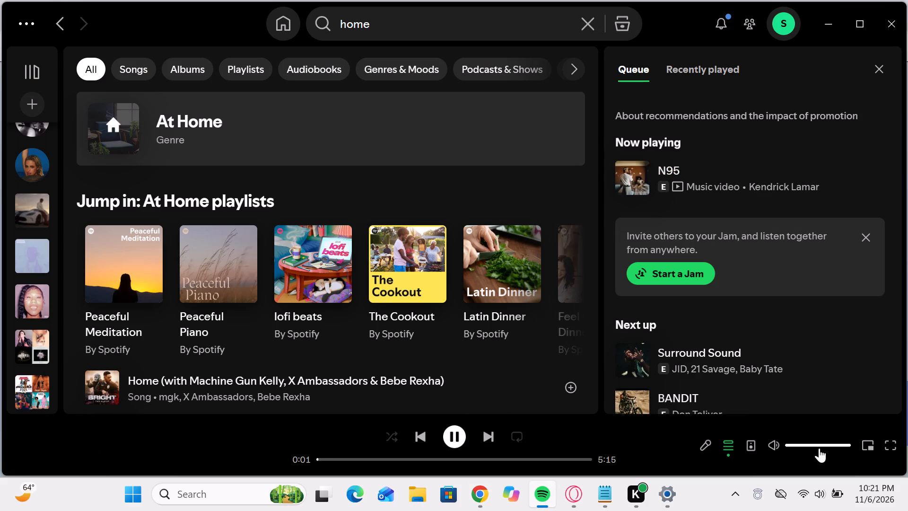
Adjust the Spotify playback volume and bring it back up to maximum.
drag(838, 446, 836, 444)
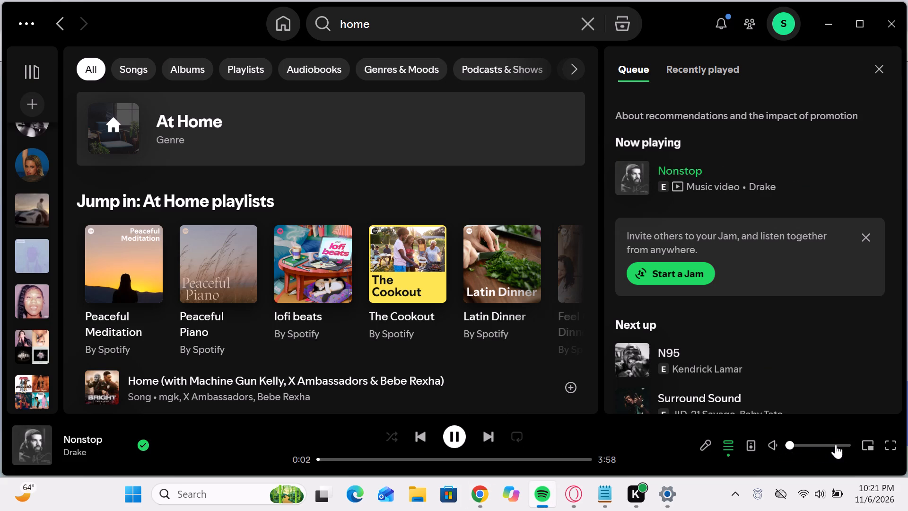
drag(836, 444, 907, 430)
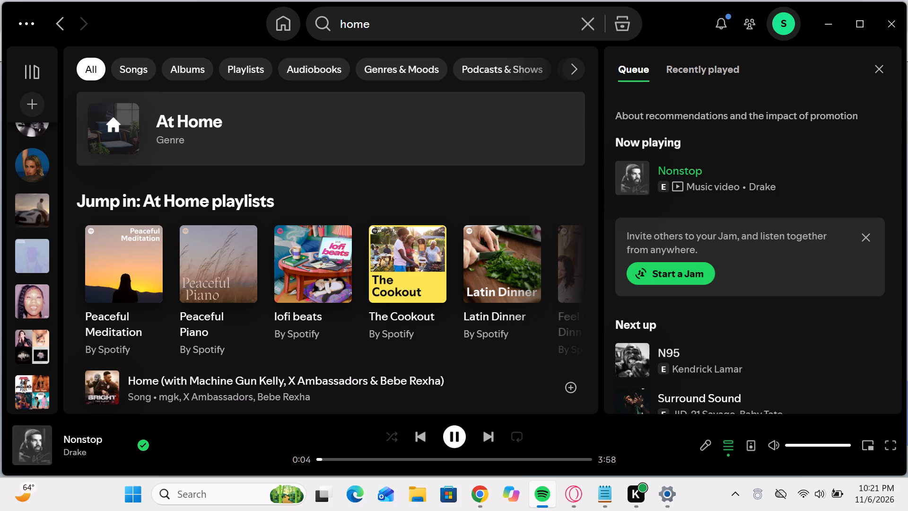
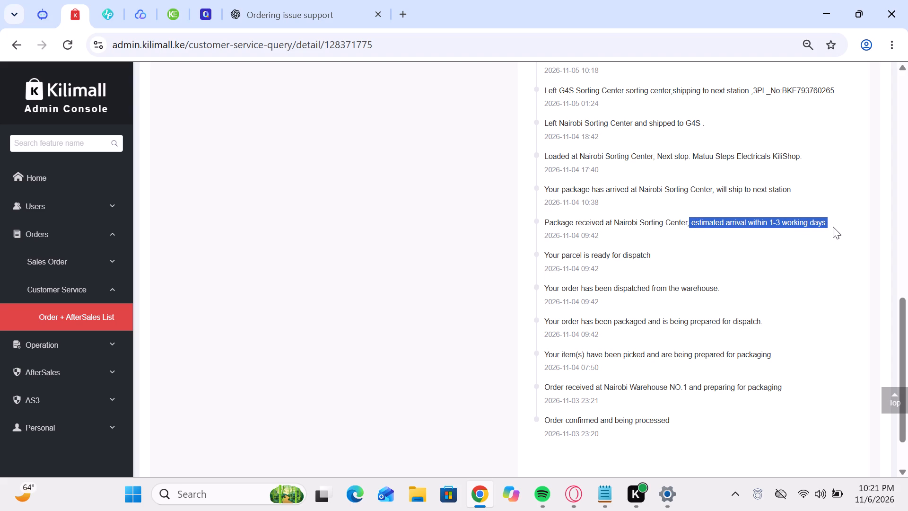
Copy the highlighted text "estimated arrival within 1-3 working days." from the Nairobi Sorting Center package-received entry in the order's logistics records.
right_click(804, 222)
click(559, 238)
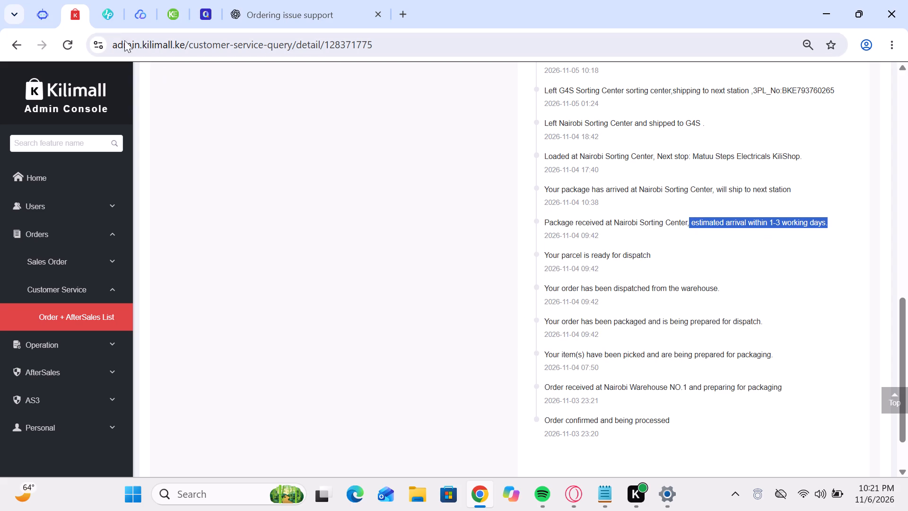
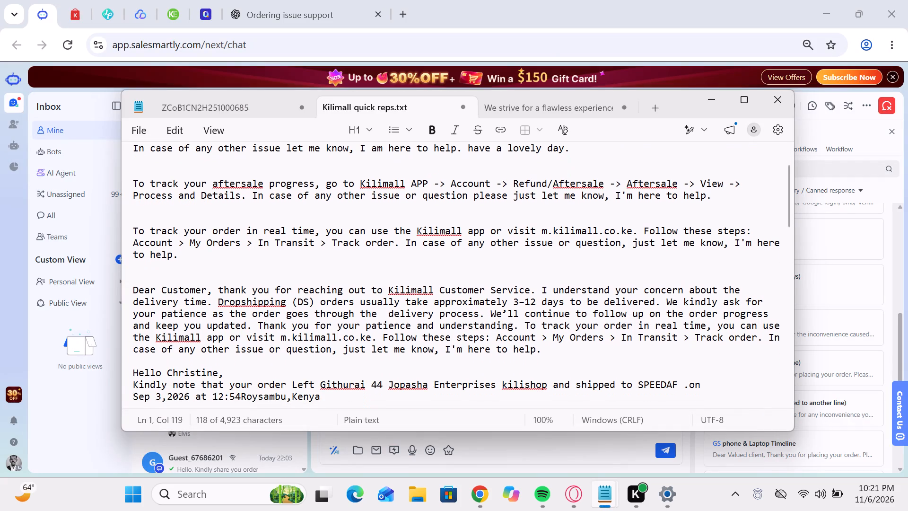
Copy the Dropshipping reply text from "We kindly ask for your patience" through "I'm here to help." in Kilimall quick reps.txt.
drag(659, 304, 681, 344)
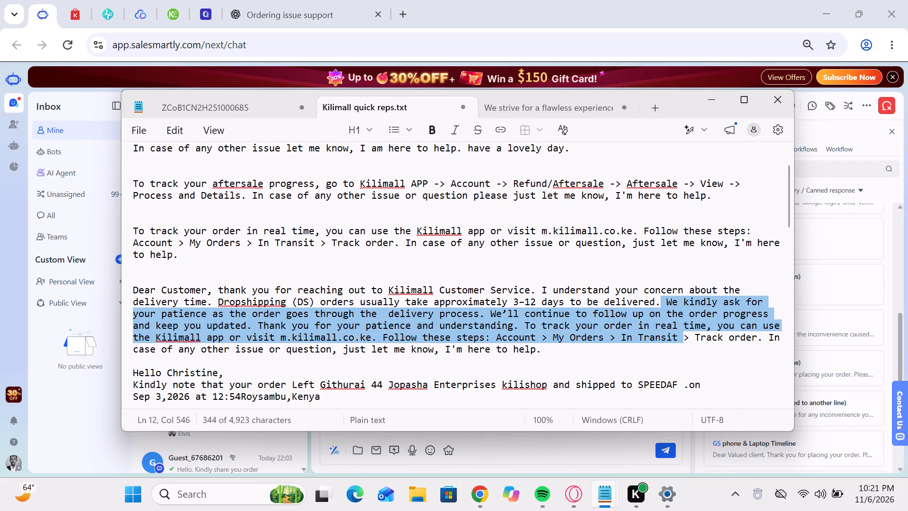
drag(681, 344, 681, 344)
right_click(674, 316)
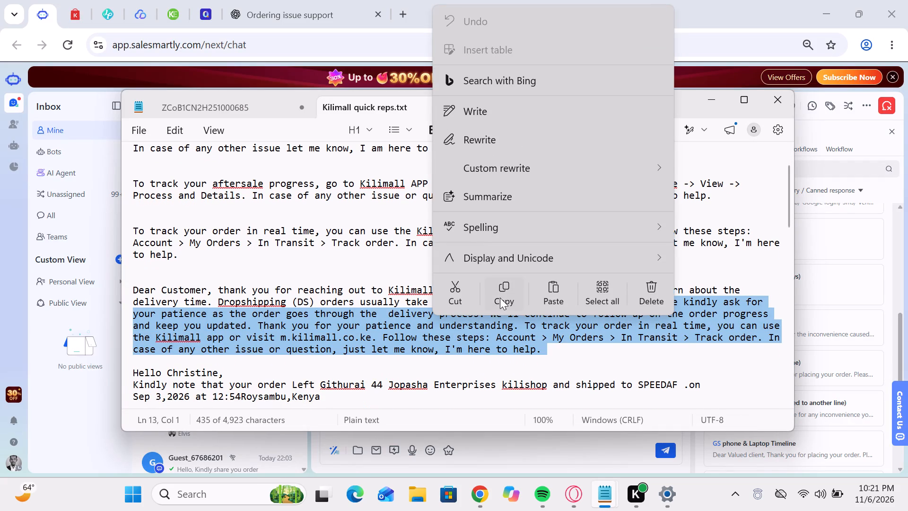
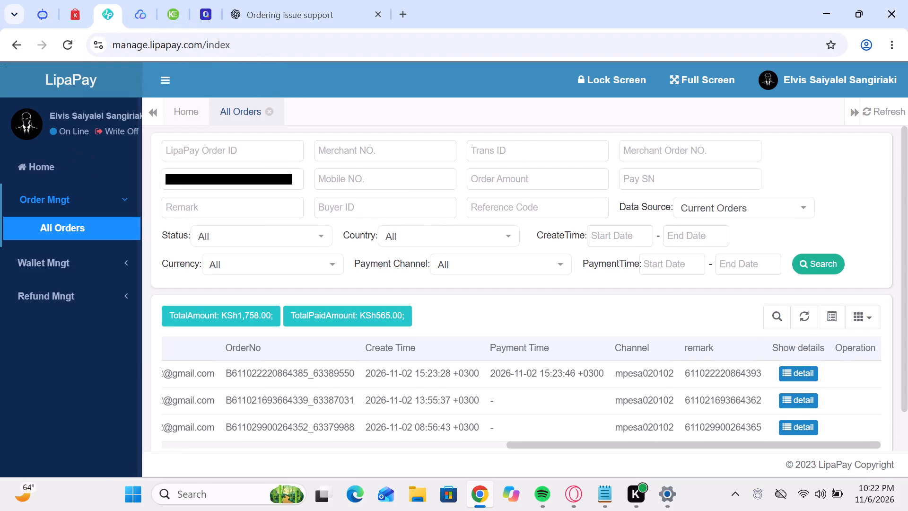
Search LipaPay All Orders by the entered customer e-mail and check the payment status and amounts of the matching orders.
click(825, 255)
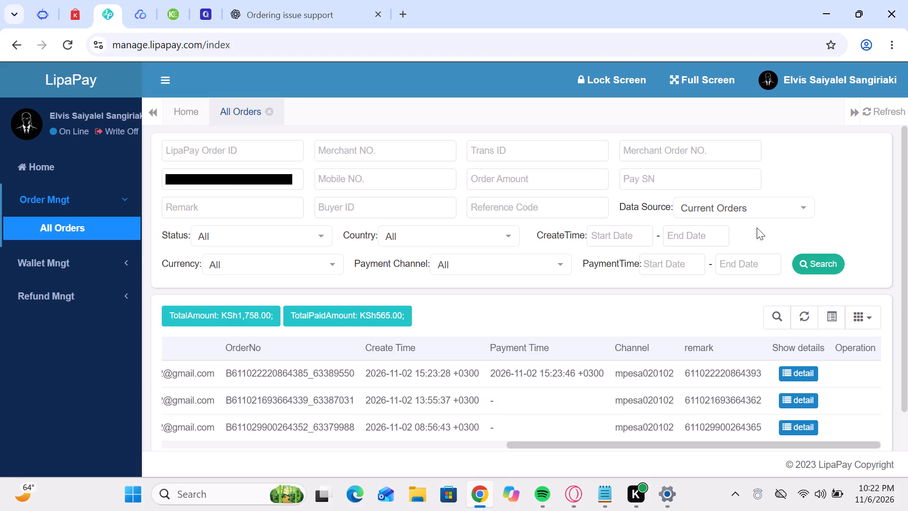
click(821, 257)
scroll(757, 230, down, 4)
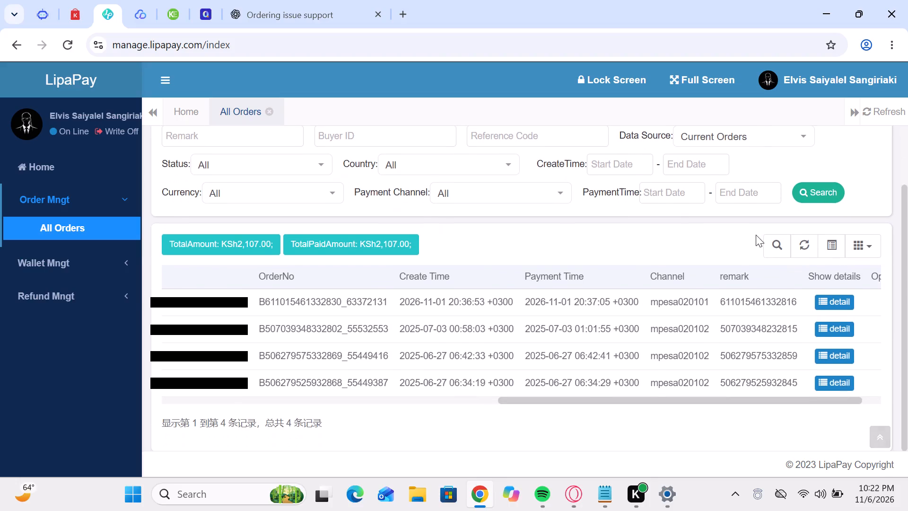
drag(730, 397, 371, 347)
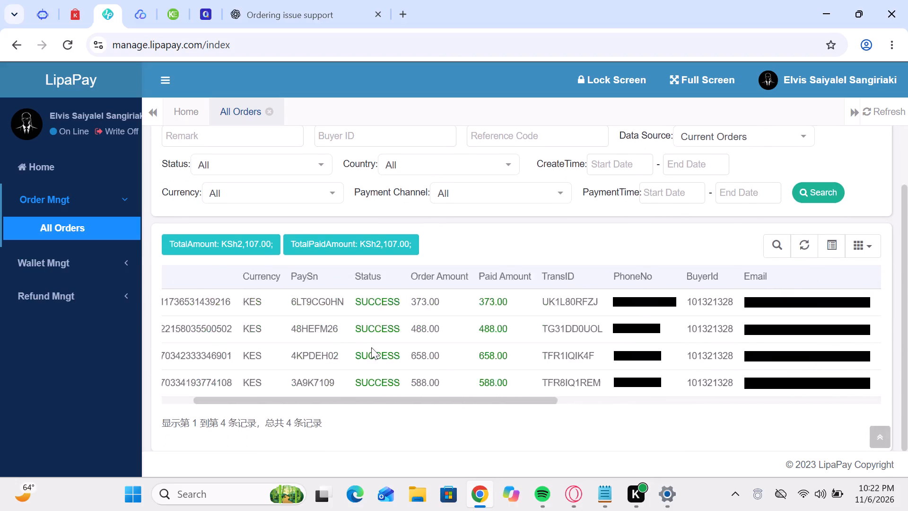
drag(371, 347, 838, 345)
triple_click(709, 304)
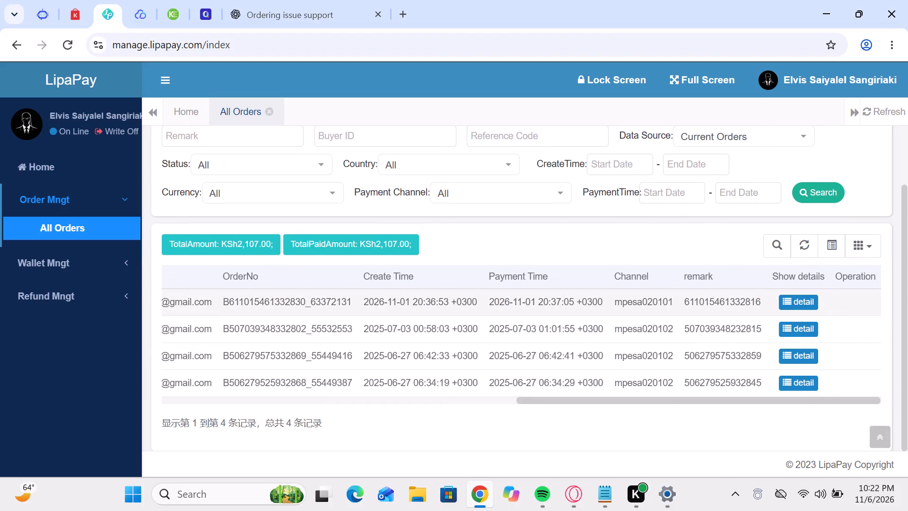
right_click(709, 304)
right_click(711, 300)
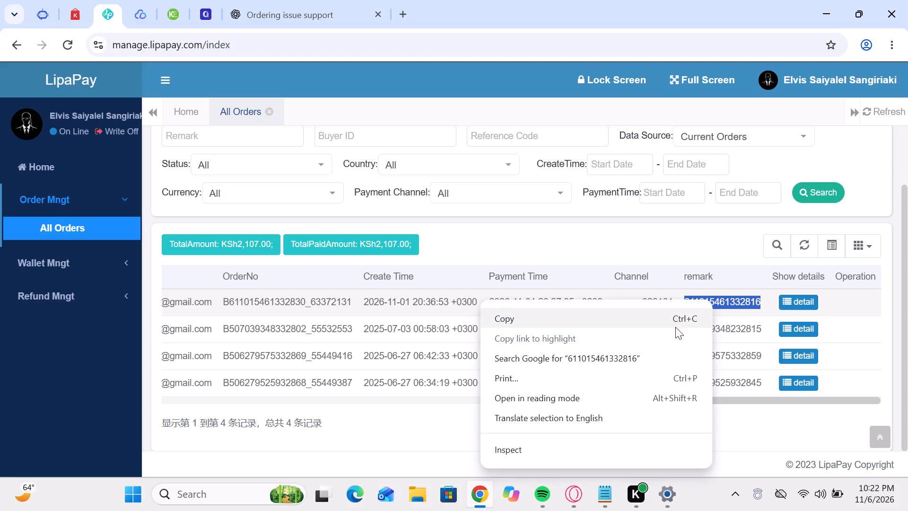
click(675, 327)
Switch to the Kilimall Admin Console and go back up the open order's detail page from its logistics history.
click(67, 13)
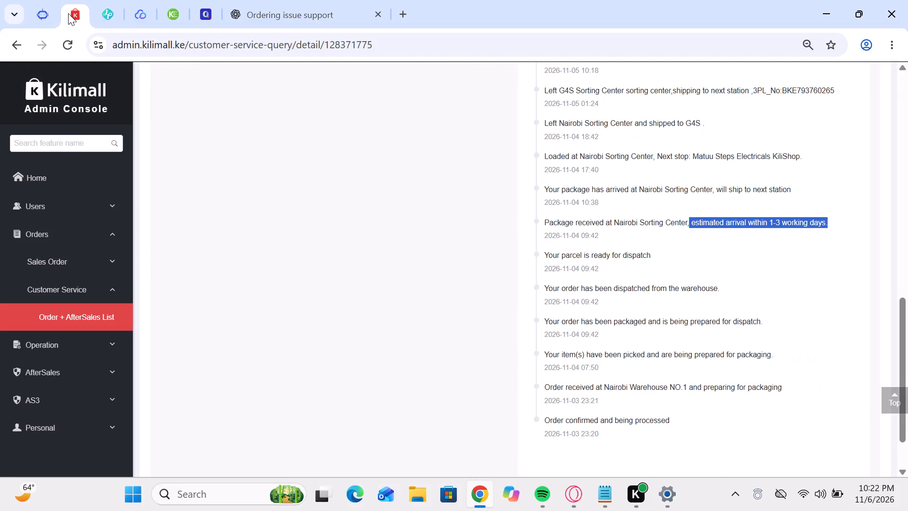
scroll(544, 127, up, 6)
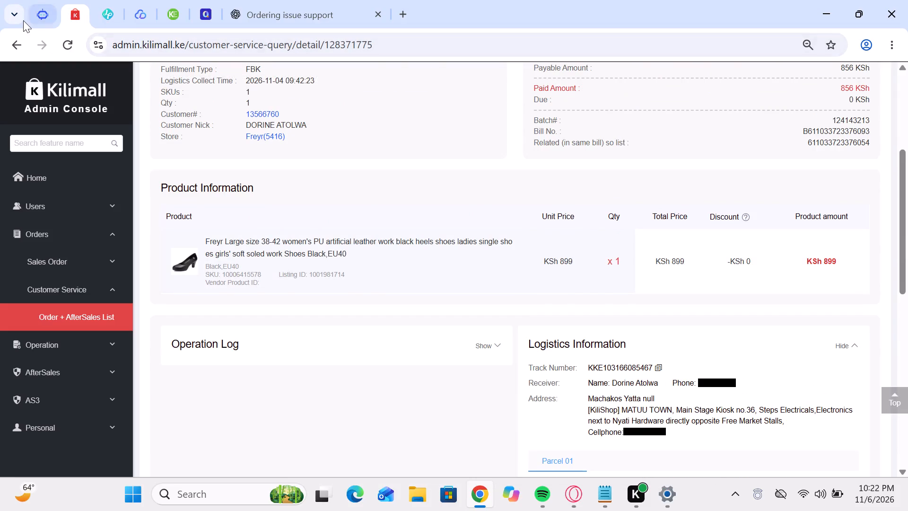
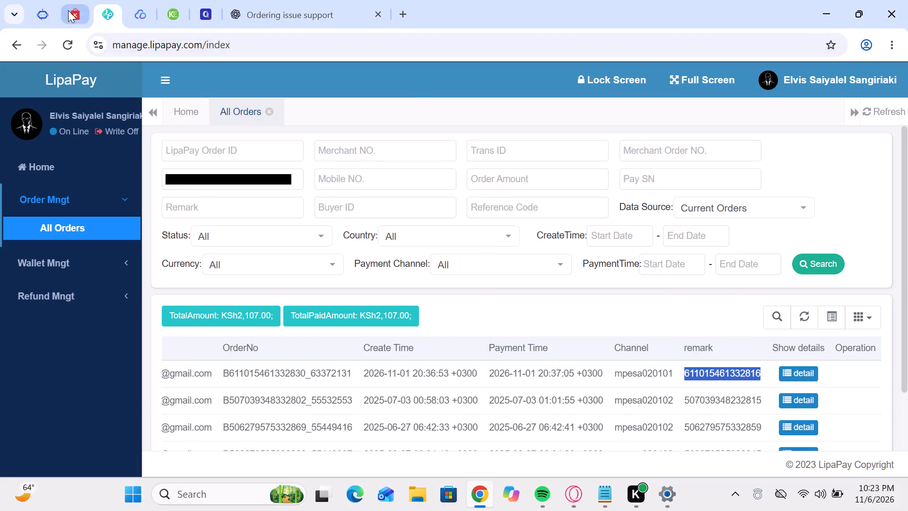
click(68, 10)
scroll(344, 124, up, 8)
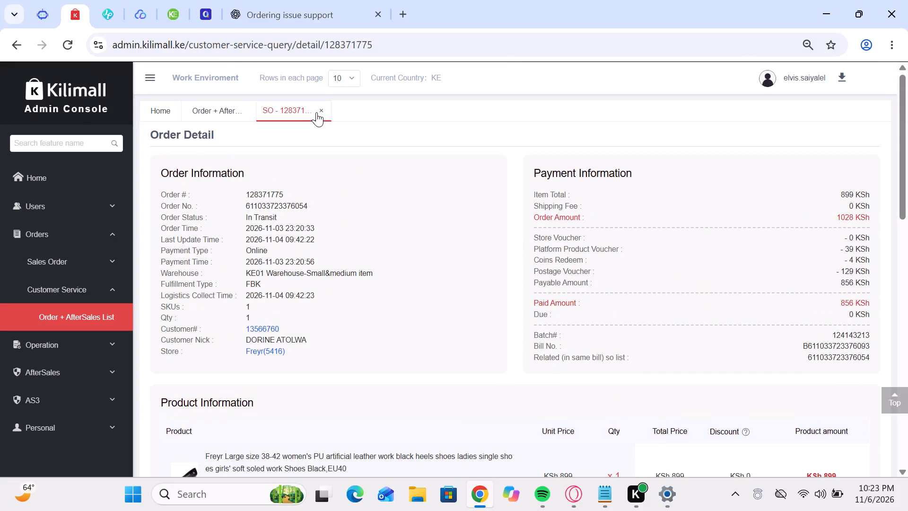
click(321, 112)
drag(474, 171, 348, 135)
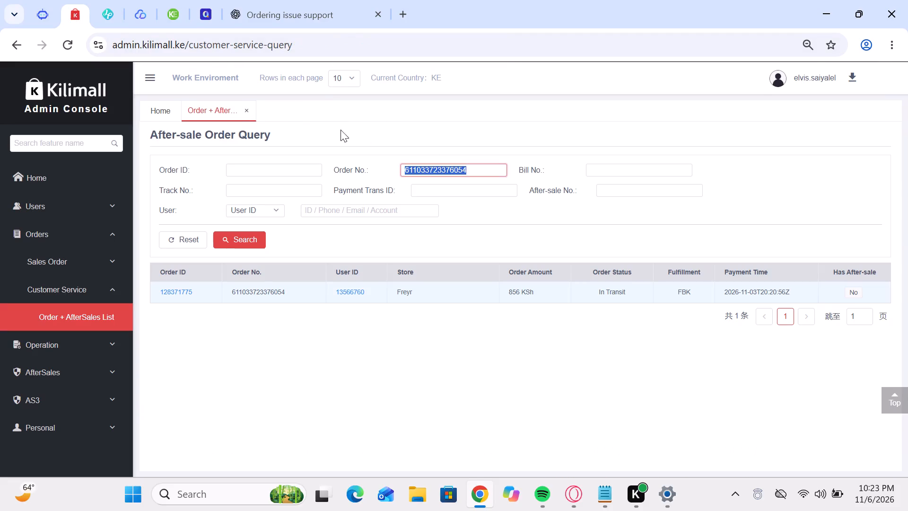
key(BackSpace)
key(ctrl+v)
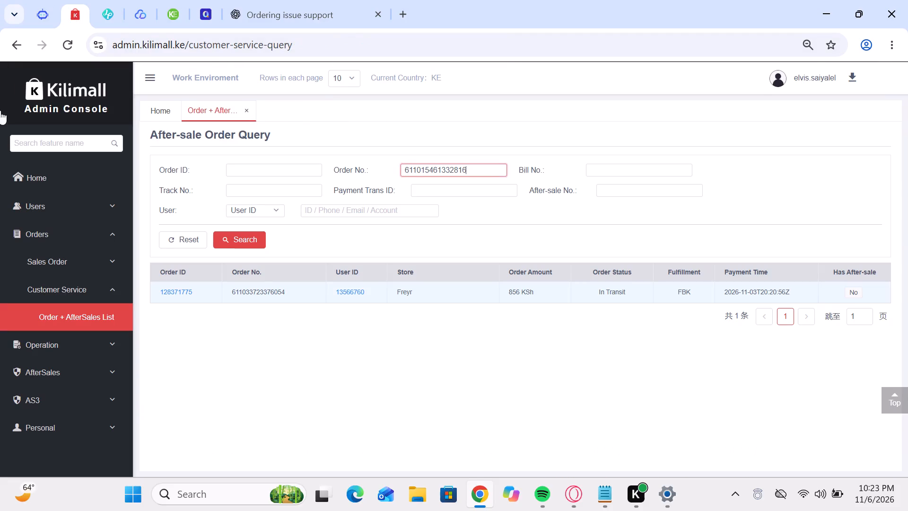
click(236, 238)
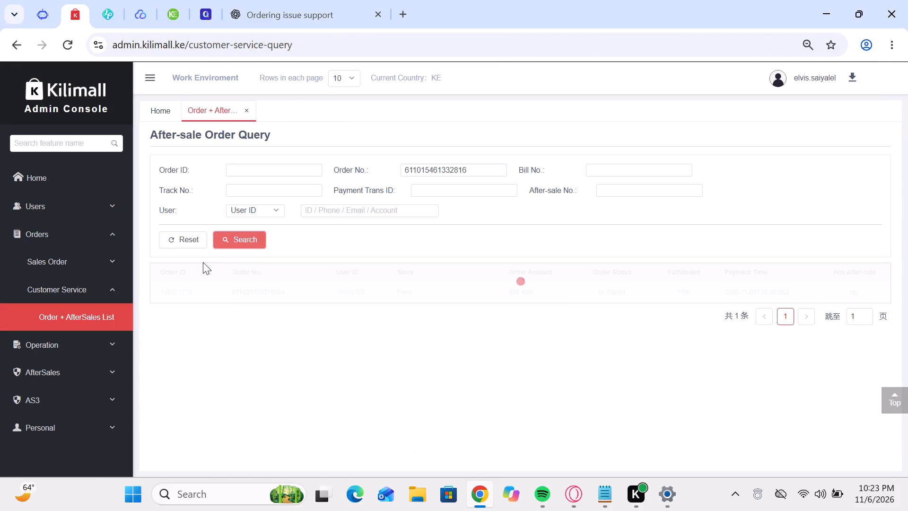
click(181, 289)
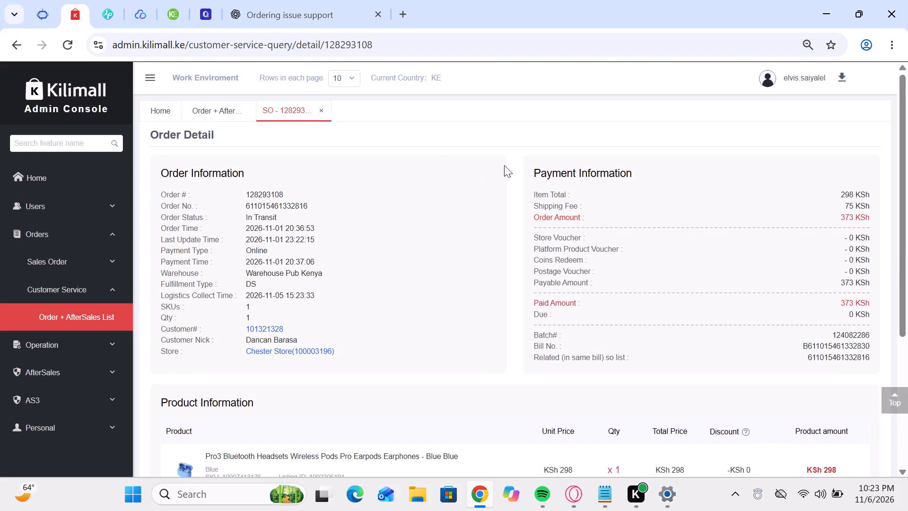
scroll(537, 193, down, 9)
click(845, 346)
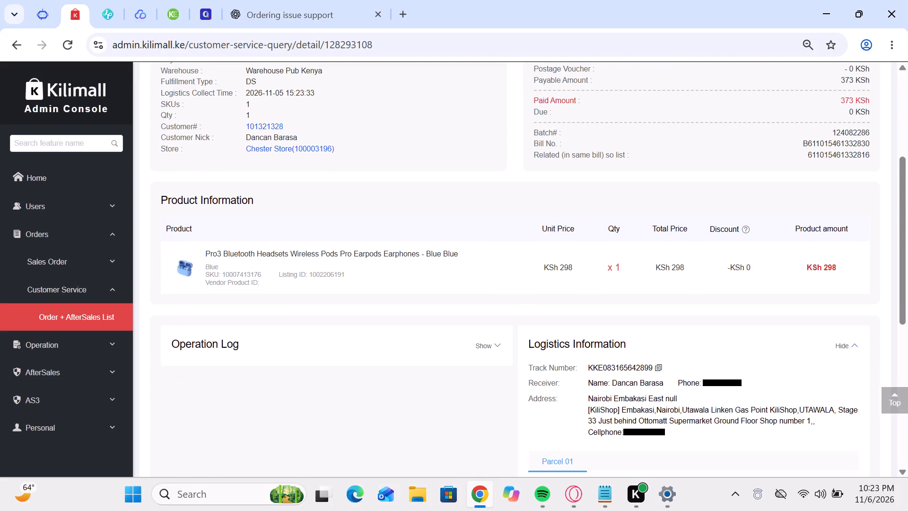
scroll(803, 338, down, 5)
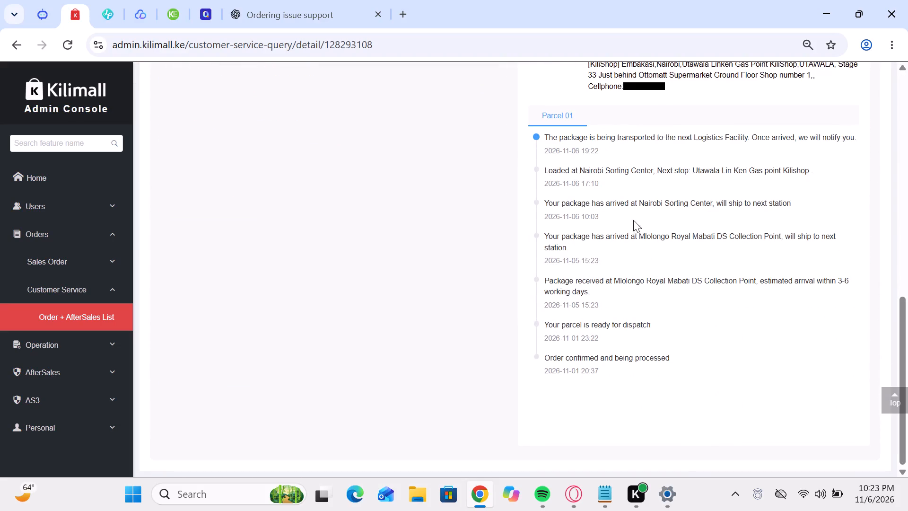
scroll(610, 203, up, 1)
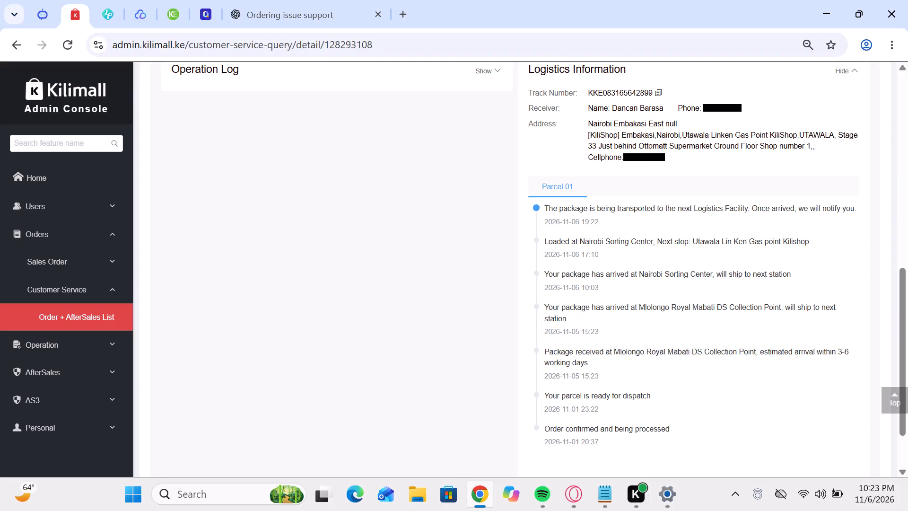
drag(544, 204, 907, 203)
right_click(826, 205)
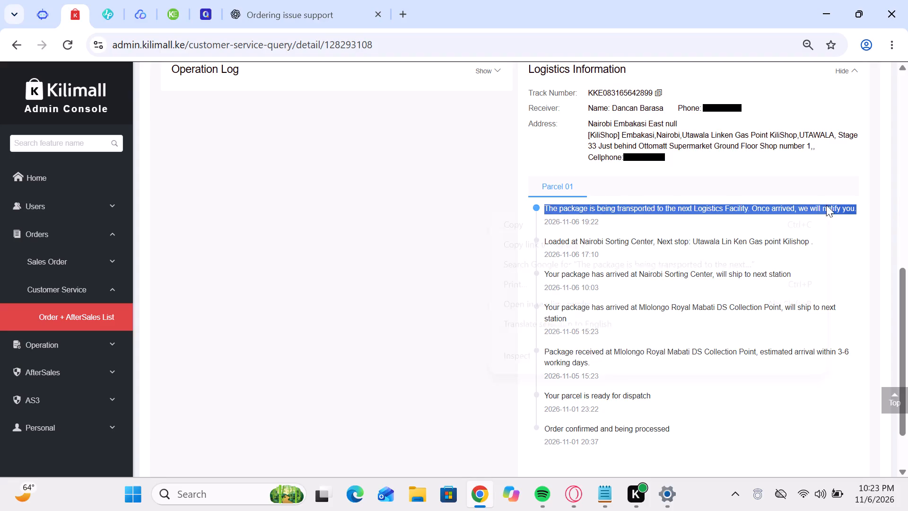
click(570, 234)
right_click(596, 203)
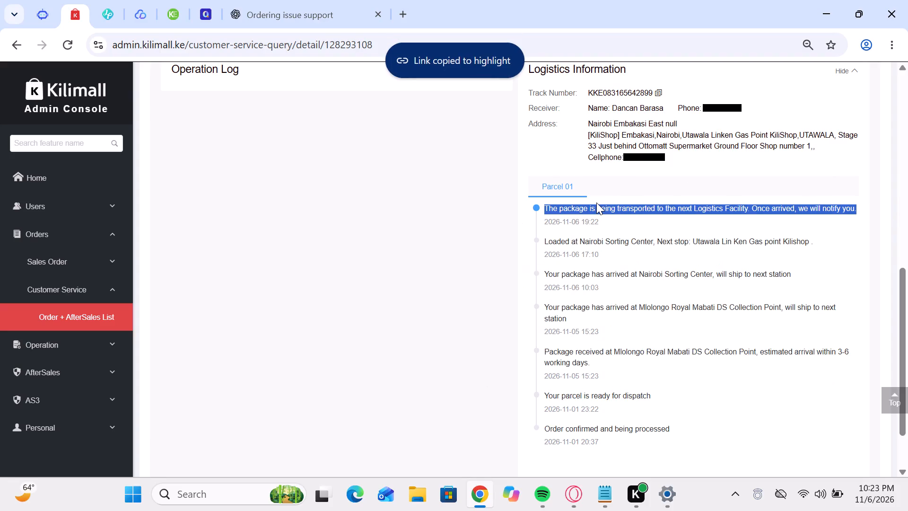
click(559, 219)
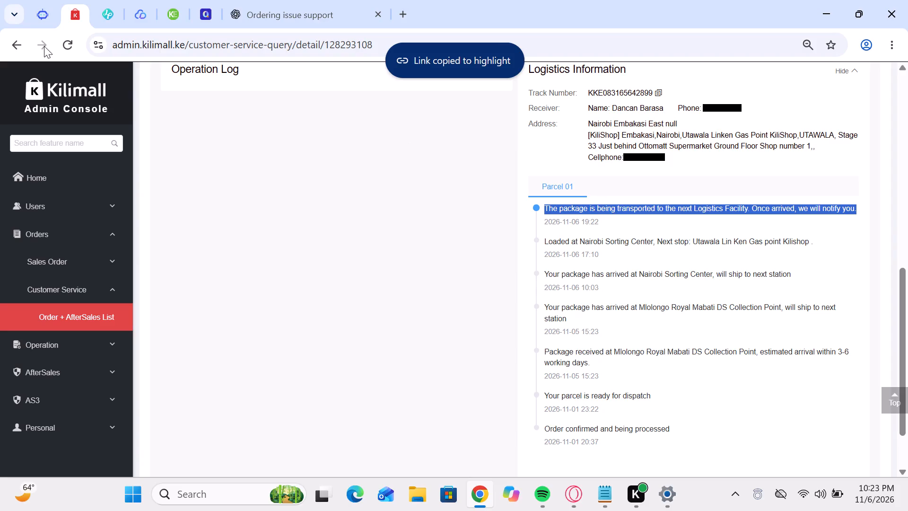
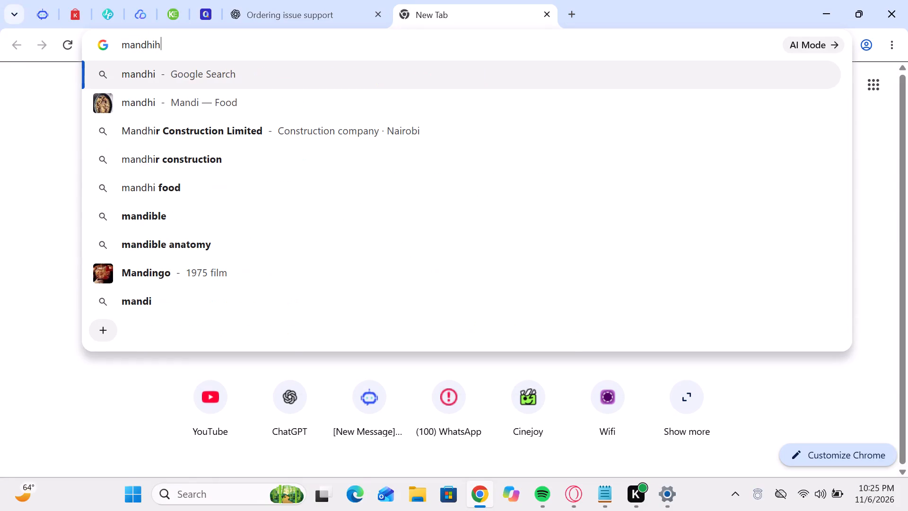
Search Google for "mandhihe ft sean paul" and look through the results.
text(e)
key(space)
text(ft sean paul)
key(space)
key(BackSpace)
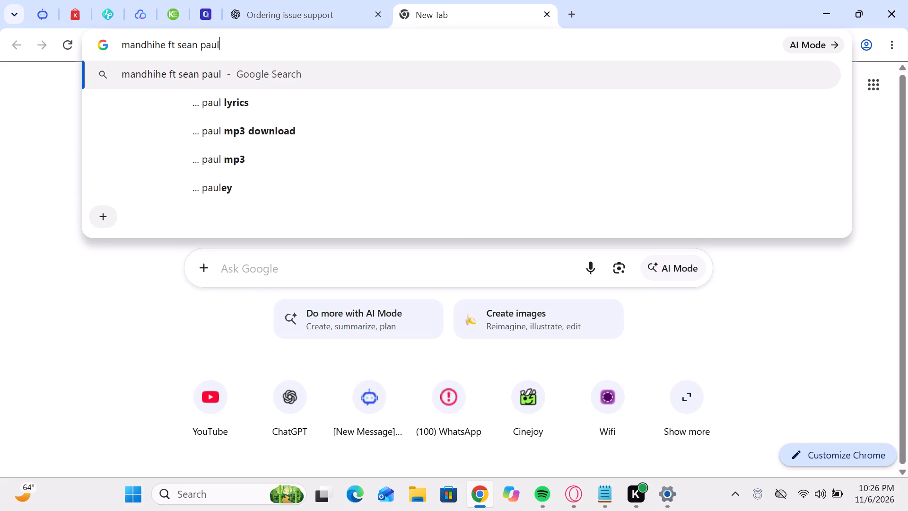
key(Return)
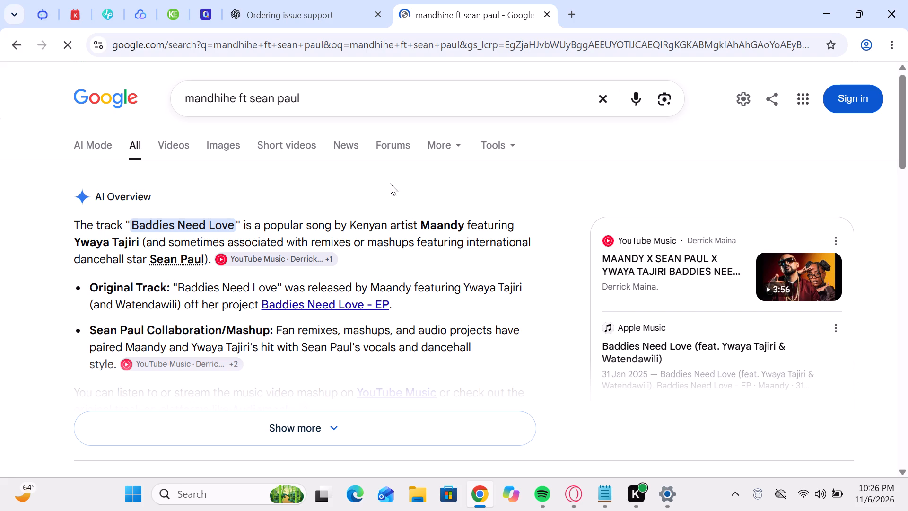
scroll(348, 197, down, 2)
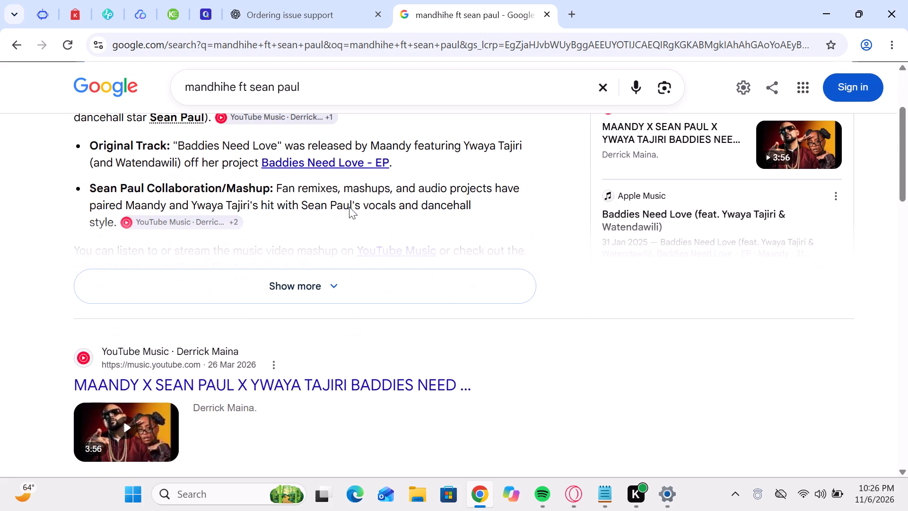
scroll(347, 241, down, 3)
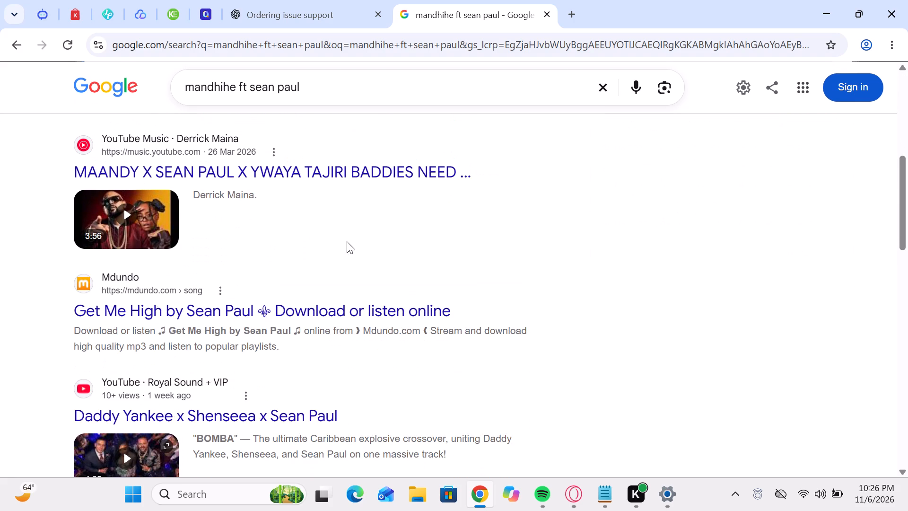
scroll(347, 241, down, 5)
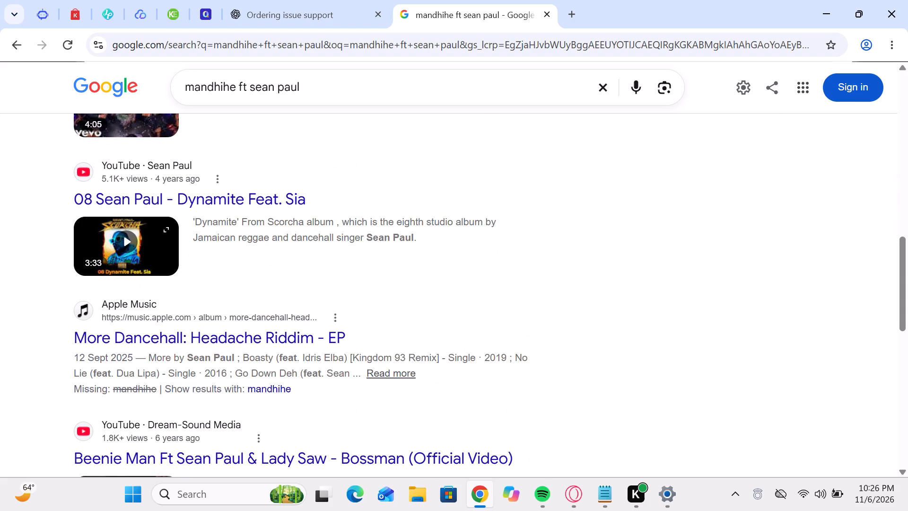
scroll(347, 241, up, 18)
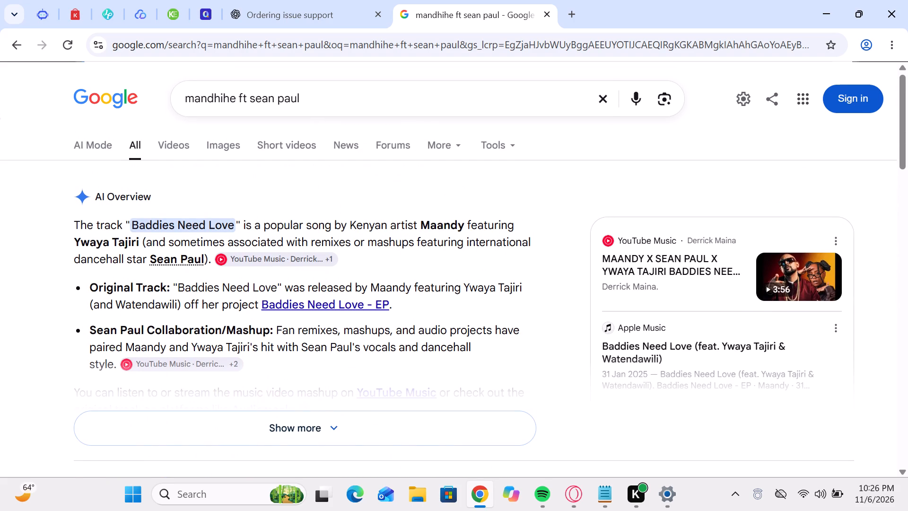
Refine the Google search to "mandihe kapitani beats sean paul".
drag(306, 101, 240, 101)
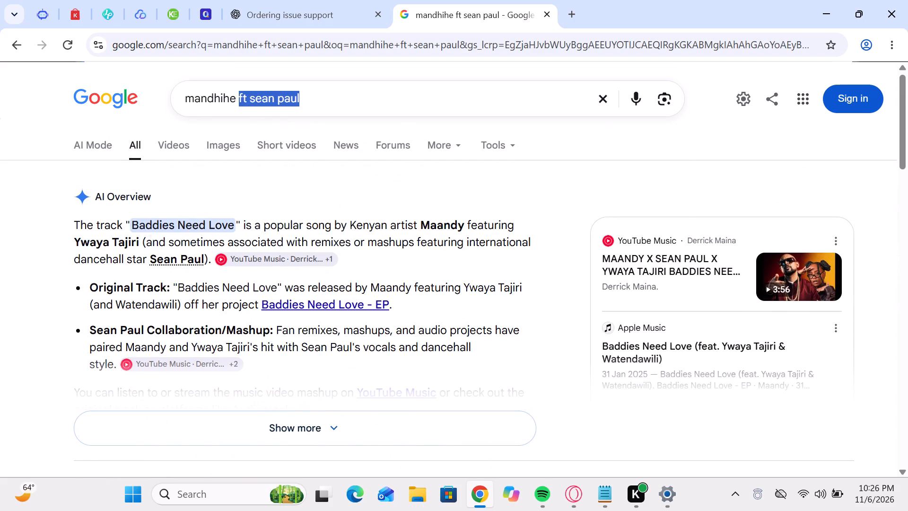
key(BackSpace)
text(kapitani)
key(space)
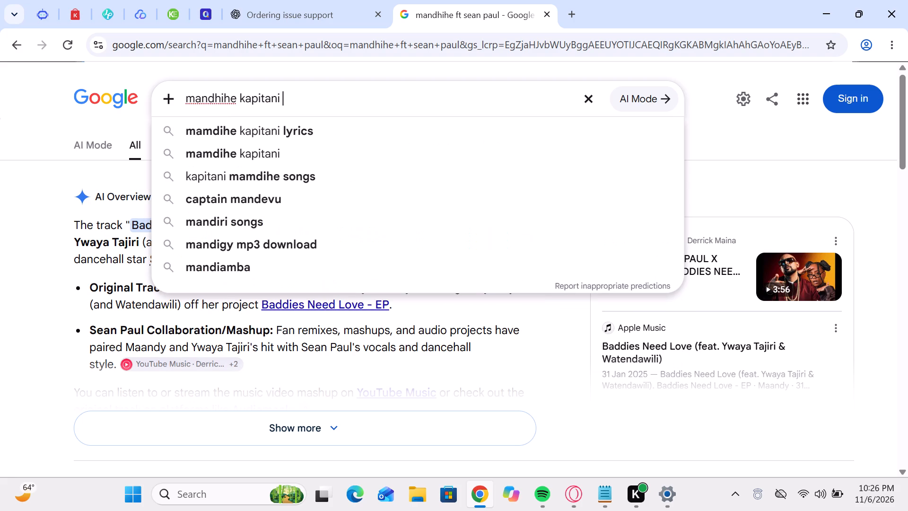
text(beats)
key(space)
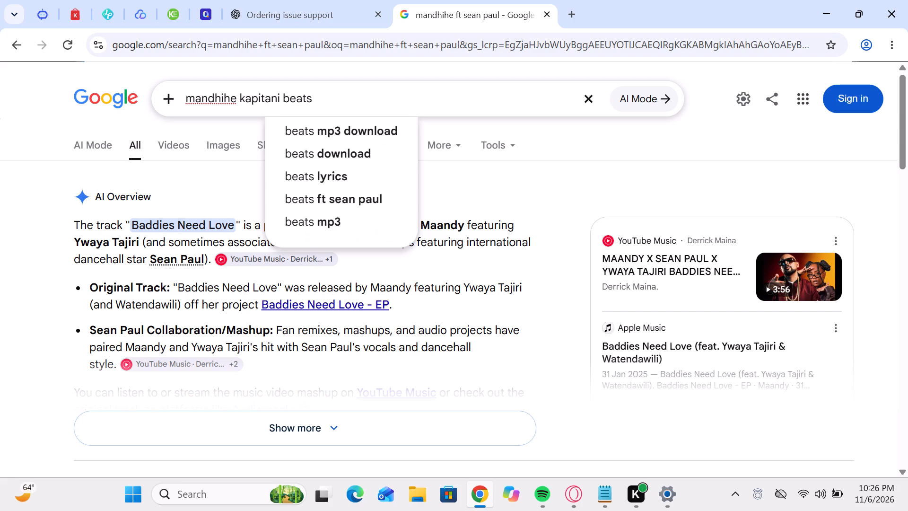
click(220, 97)
key(BackSpace)
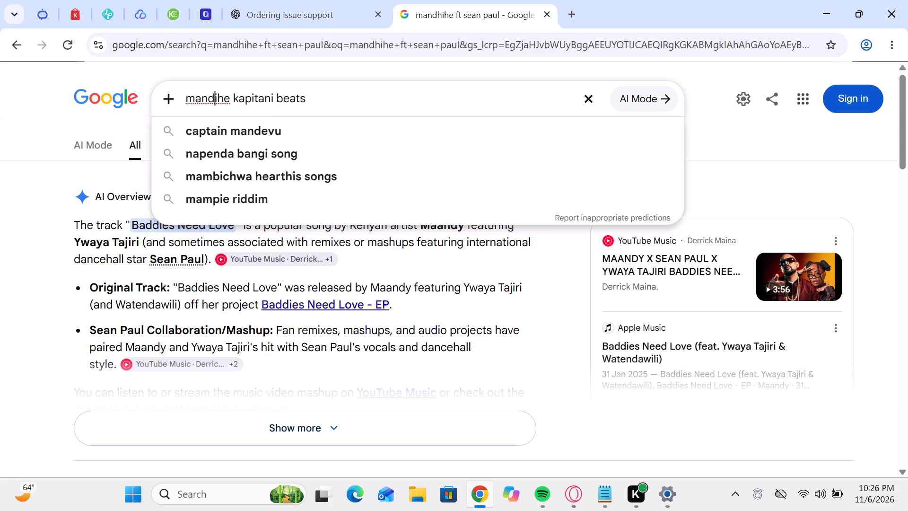
click(339, 101)
text(sean paul)
key(Return)
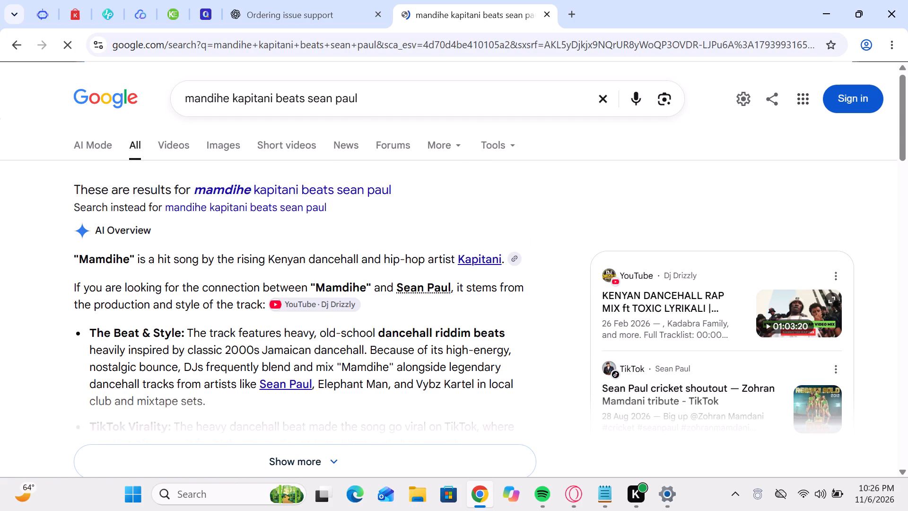
Expand the AI Overview, examine it and the results for the Kapitani and Sean Paul song connection, and open Sean Paul's info card.
scroll(300, 307, down, 1)
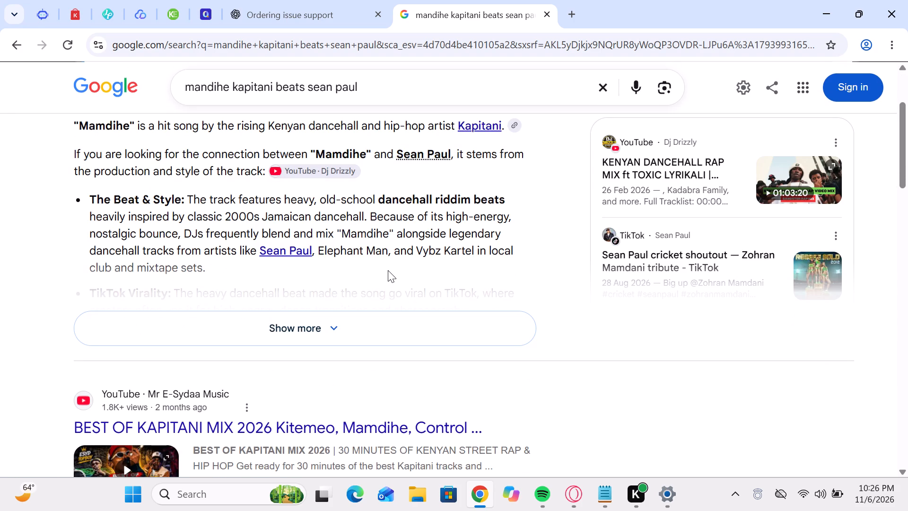
click(332, 322)
scroll(343, 304, down, 2)
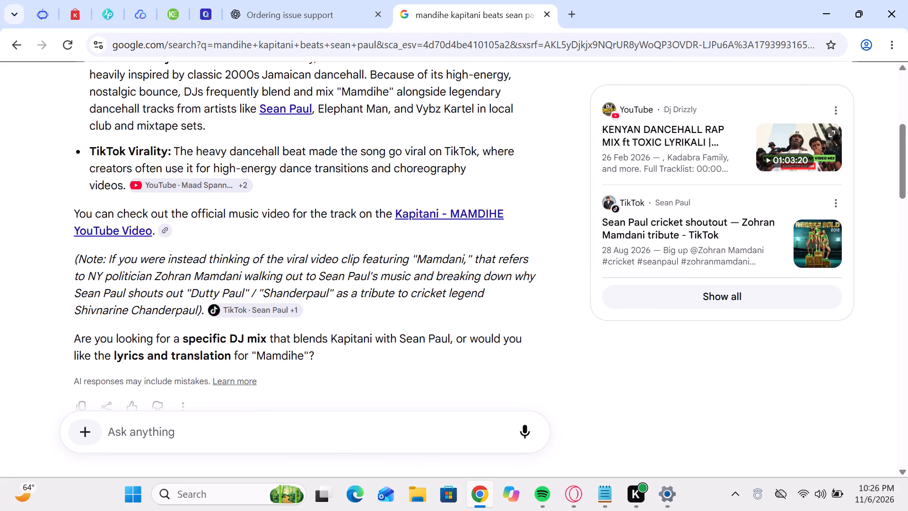
scroll(380, 262, down, 4)
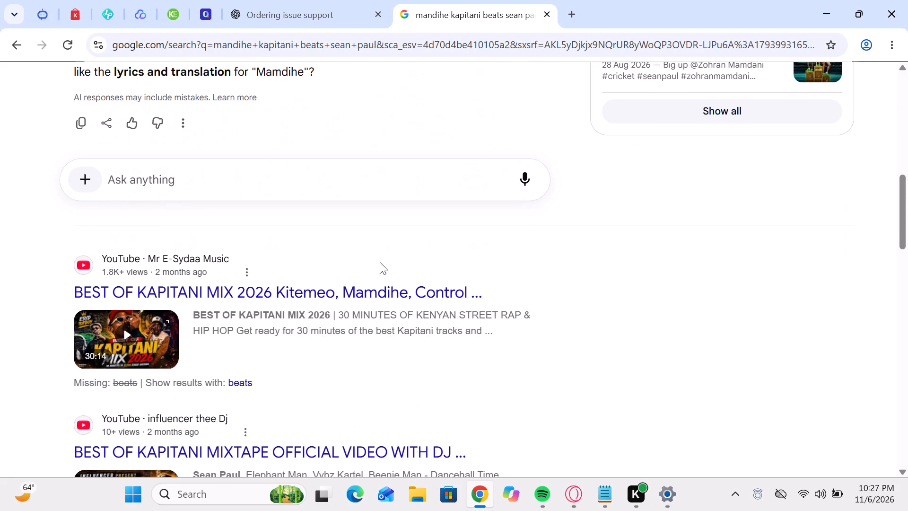
scroll(380, 262, down, 5)
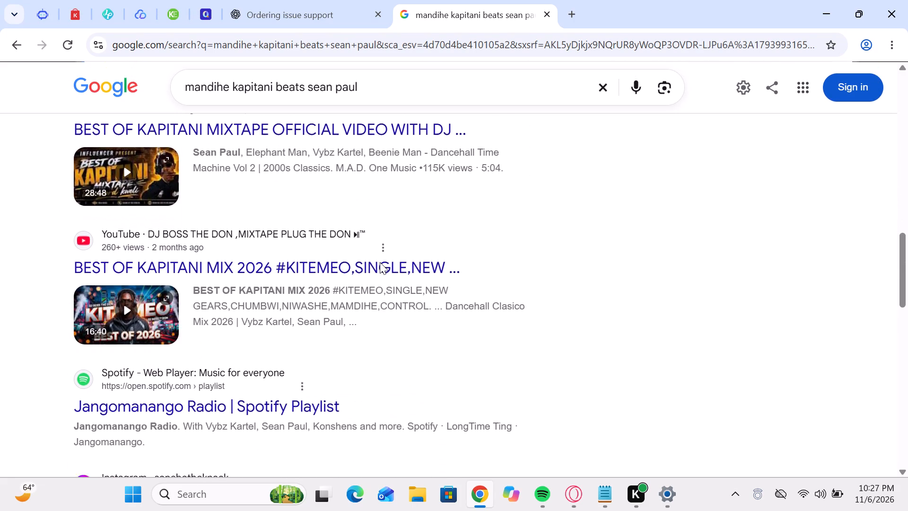
scroll(380, 262, down, 2)
scroll(380, 262, up, 11)
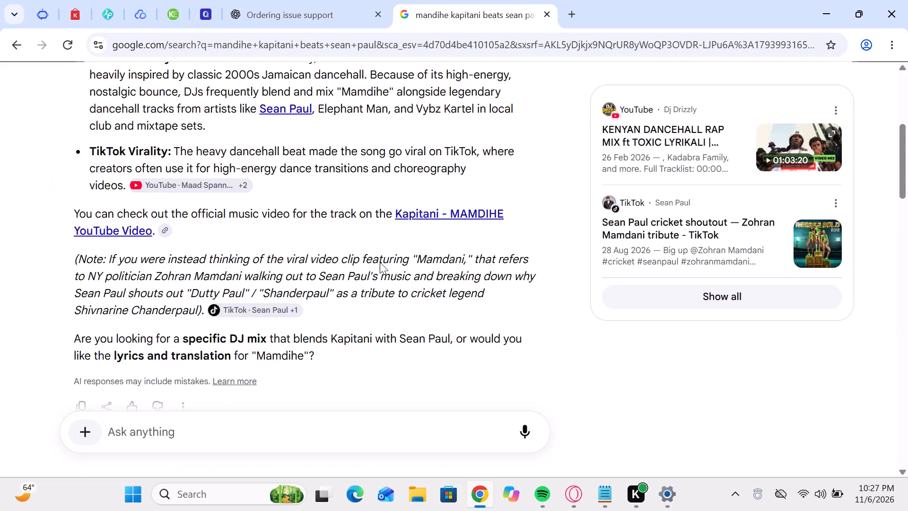
scroll(380, 262, up, 6)
scroll(380, 262, down, 1)
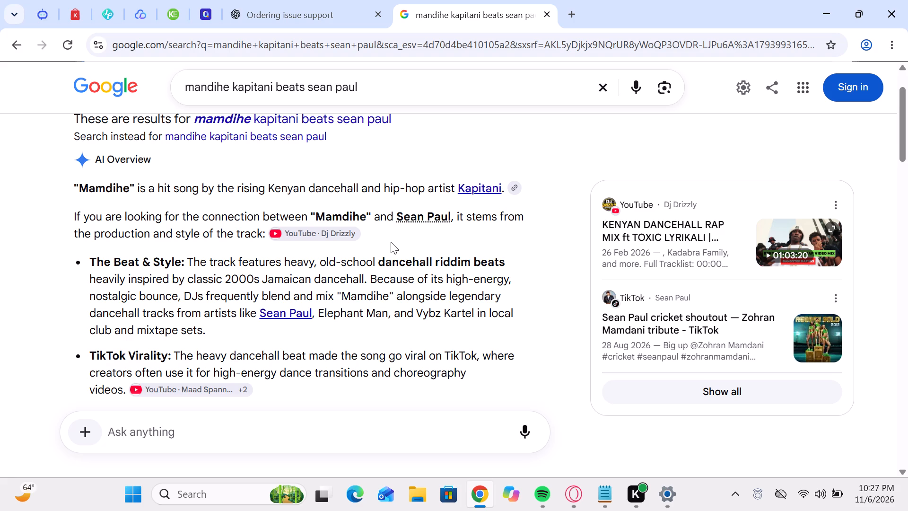
click(426, 214)
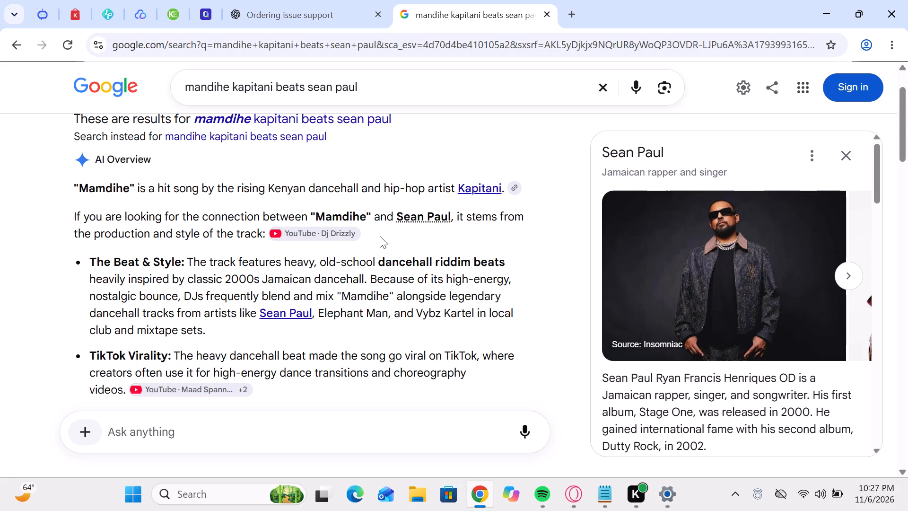
Extend the Google search to "mandihe kapitani beats sean paul song name".
click(376, 86)
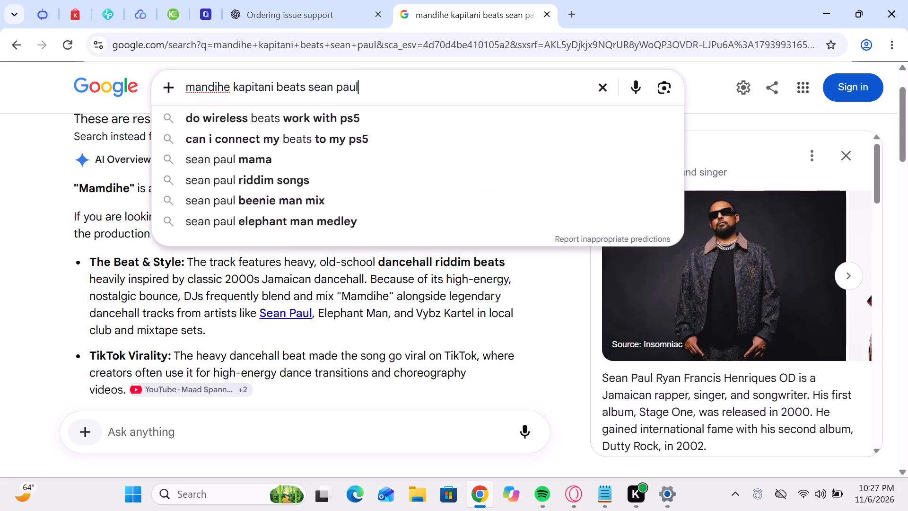
key(space)
text(song name)
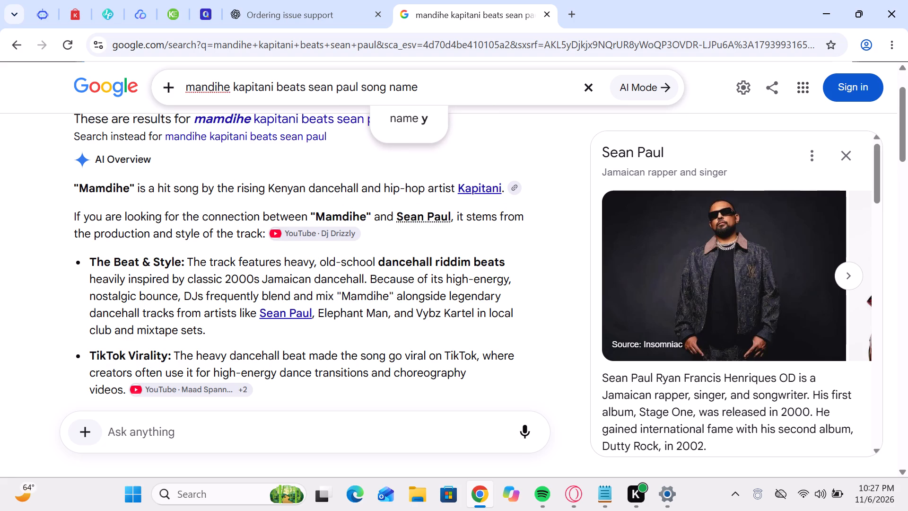
key(Return)
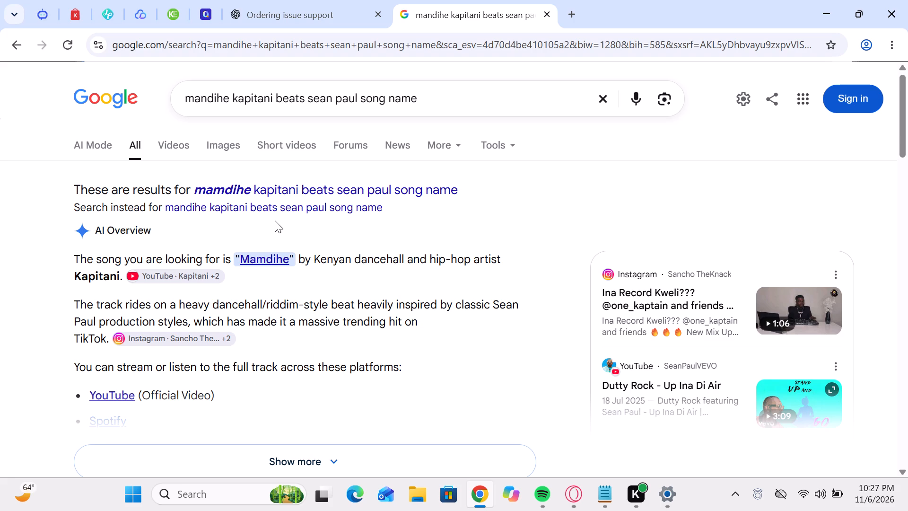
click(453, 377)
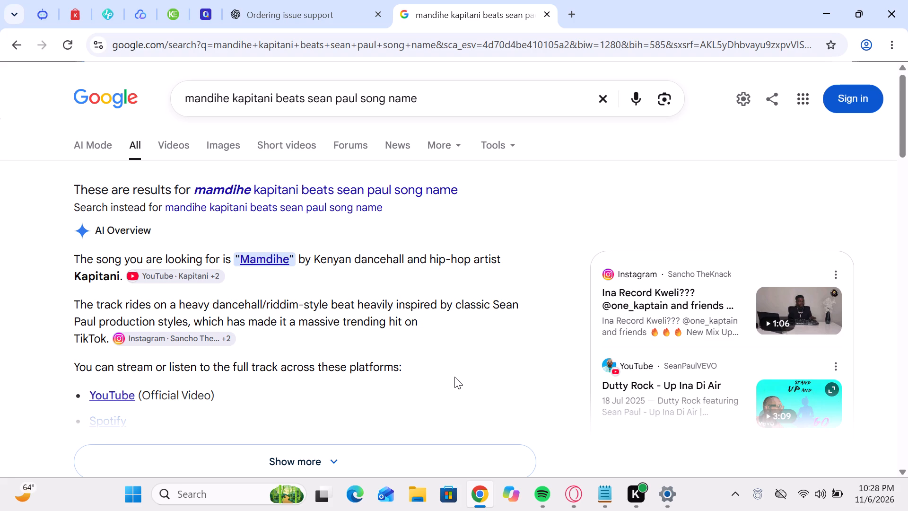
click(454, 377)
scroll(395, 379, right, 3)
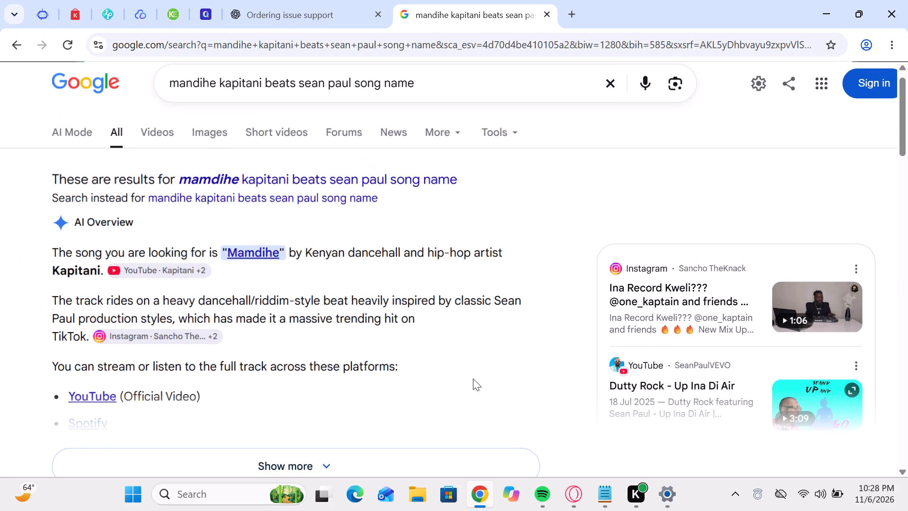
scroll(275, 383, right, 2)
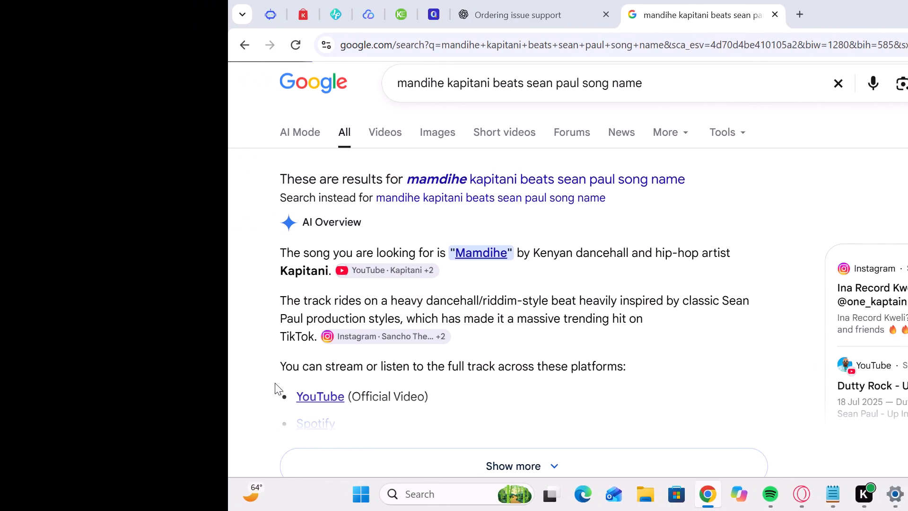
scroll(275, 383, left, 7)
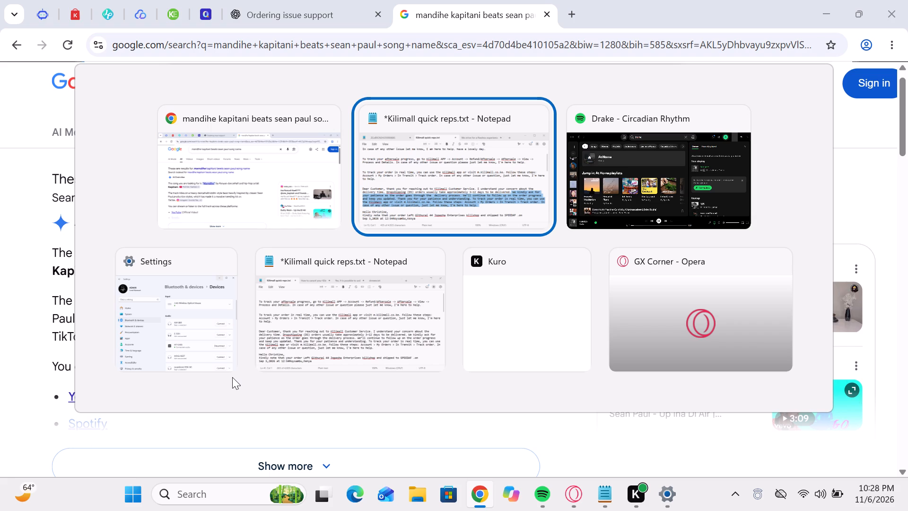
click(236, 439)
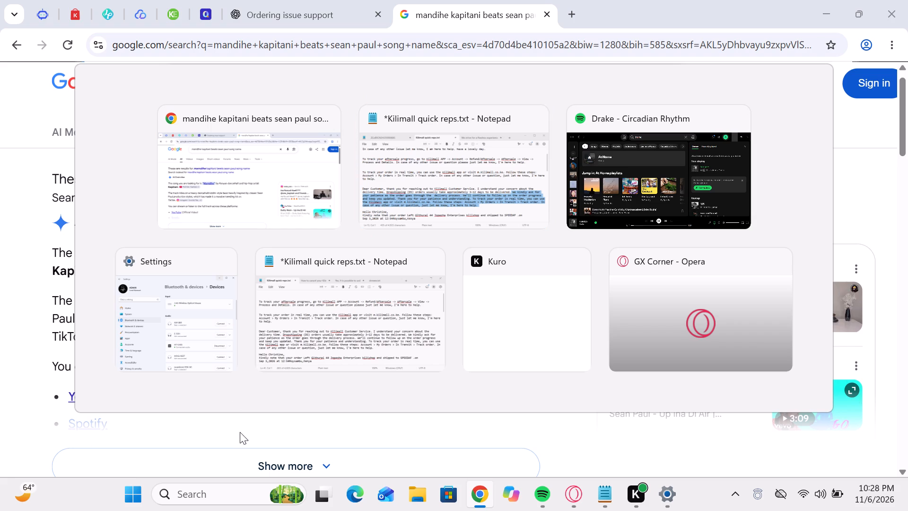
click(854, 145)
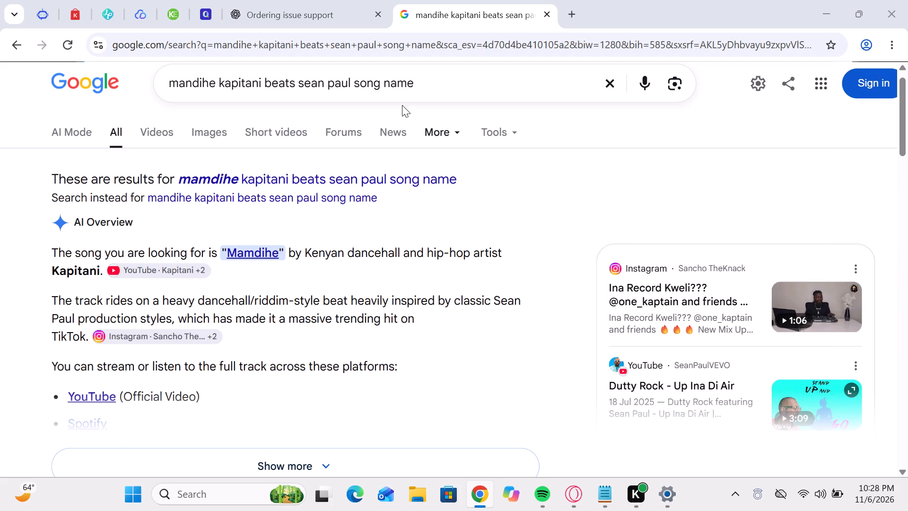
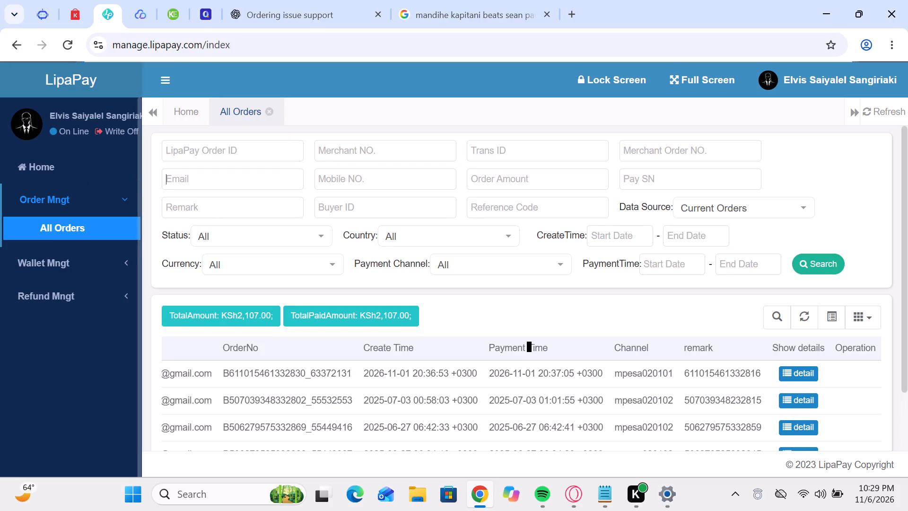
Search all LipaPay orders by the customer's mobile number, adding the 254 country prefix to the copied number.
click(355, 172)
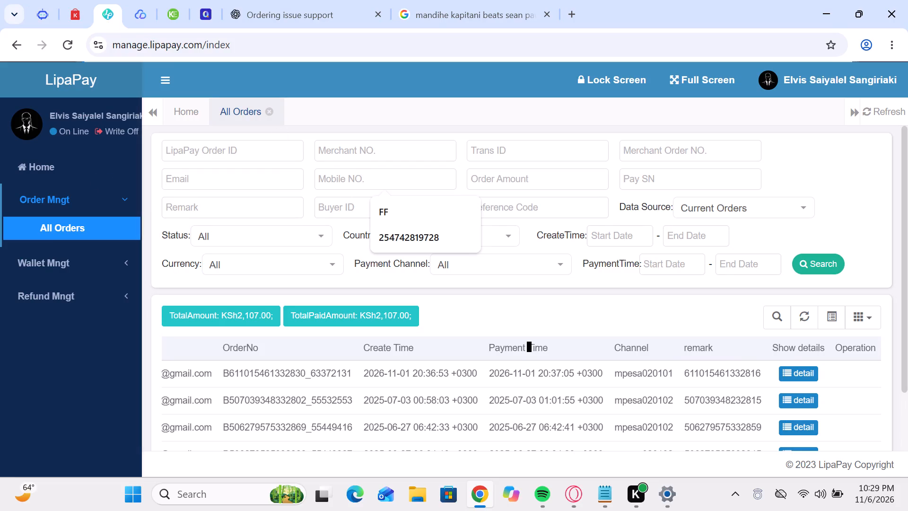
text(254)
key(ctrl+v)
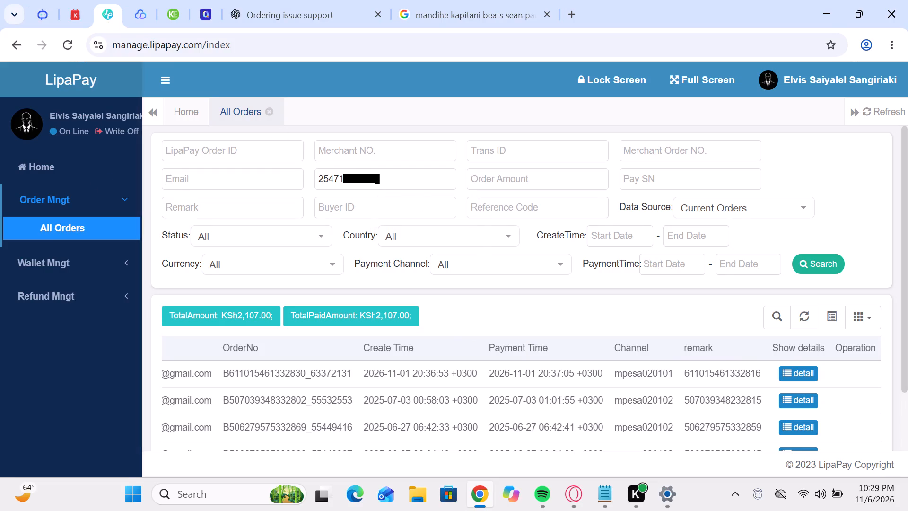
click(805, 264)
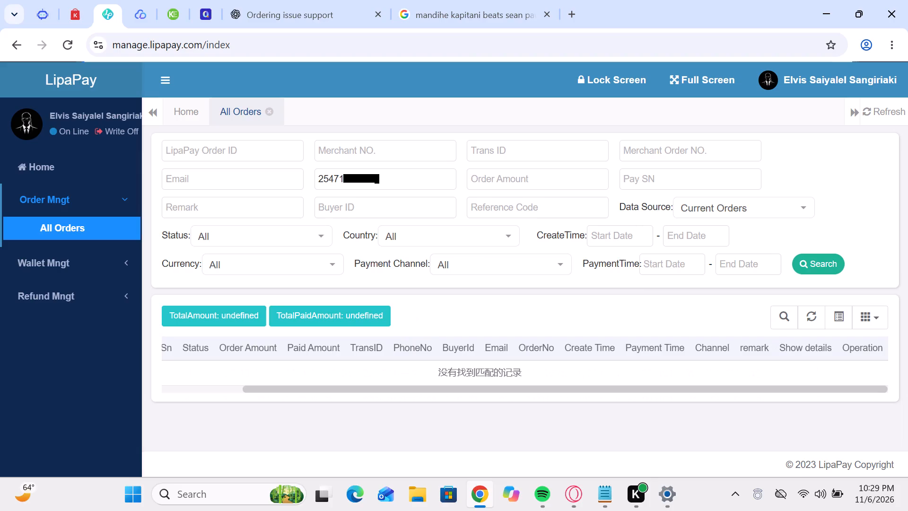
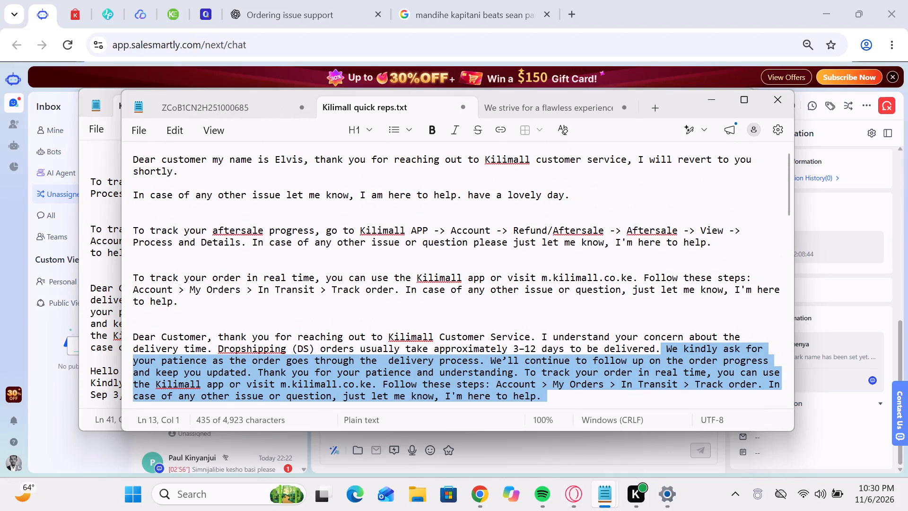
Copy the agent's introductory greeting, ending "I will revert to you shortly", from the start of Kilimall quick reps.txt.
drag(177, 178, 118, 158)
right_click(143, 164)
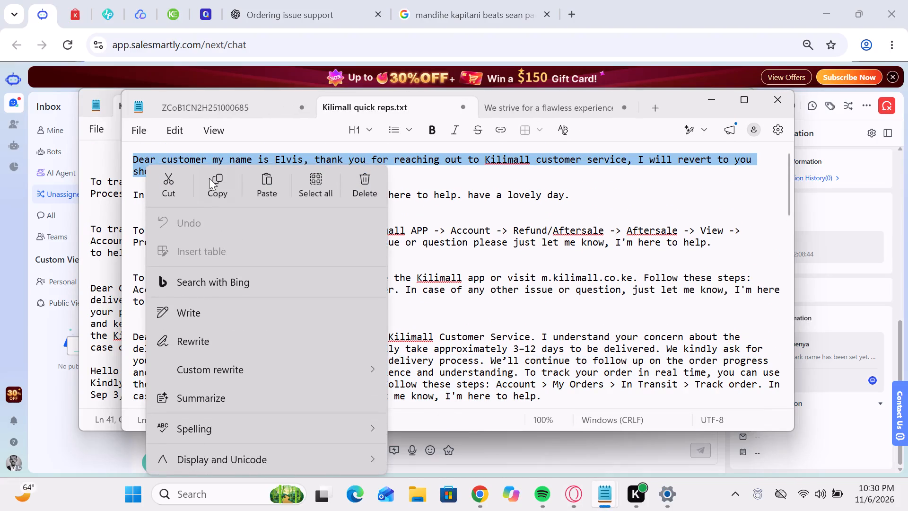
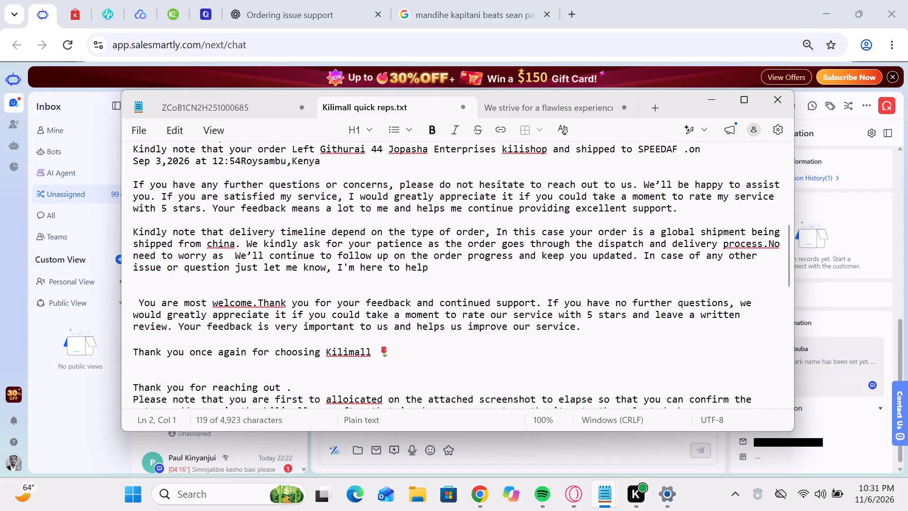
Select the quick reply asking the customer to "kindly explain the issue you're experiencing", through "accordingly. Thank you.", in Kilimall quick reps.txt.
scroll(477, 264, down, 6)
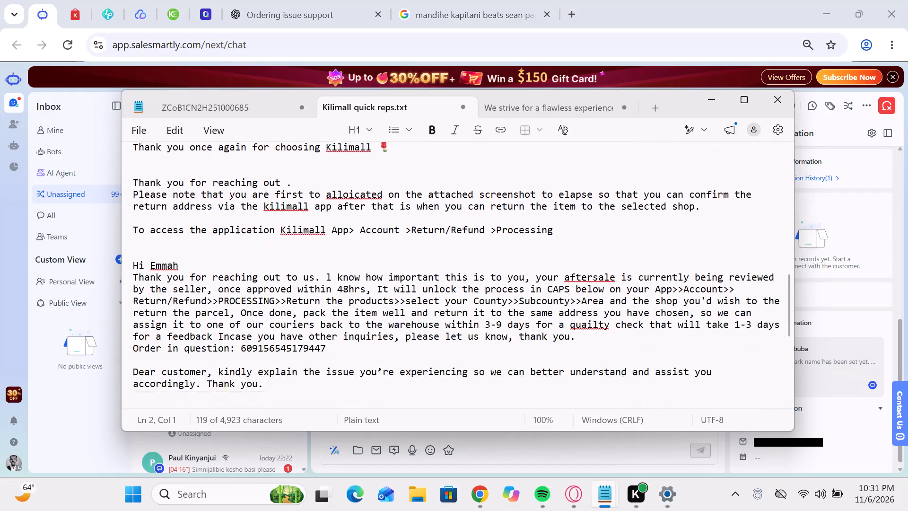
scroll(477, 264, down, 2)
drag(273, 278, 221, 264)
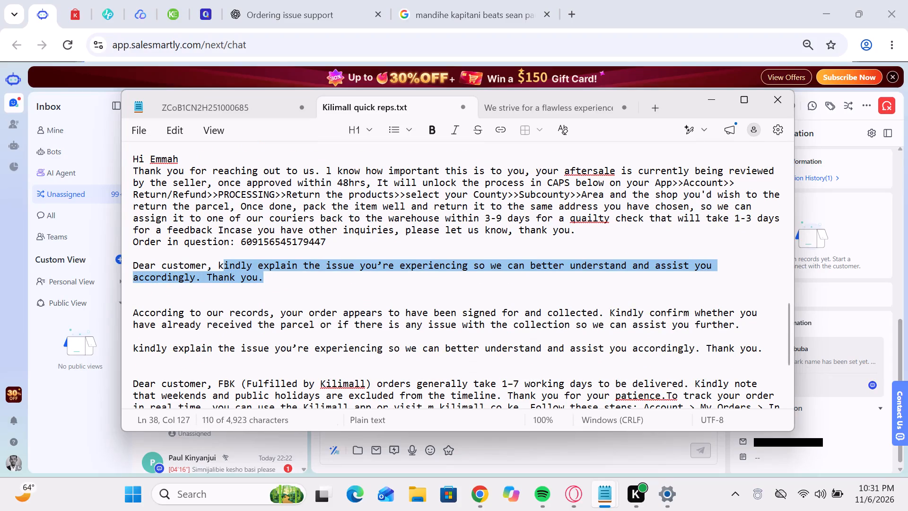
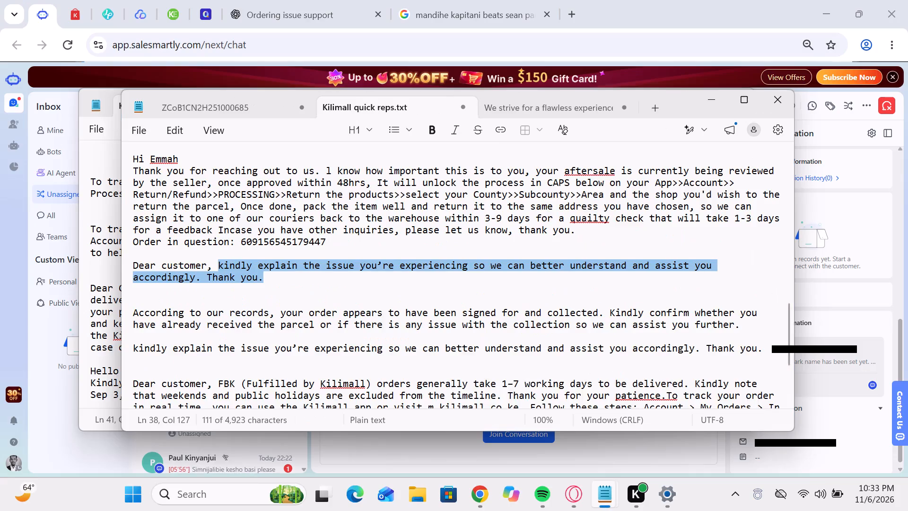
Copy the opening greeting, from "Dear customer my name is Elvis" through "I will revert to you shortly.", in Kilimall quick reps.txt.
scroll(368, 288, up, 19)
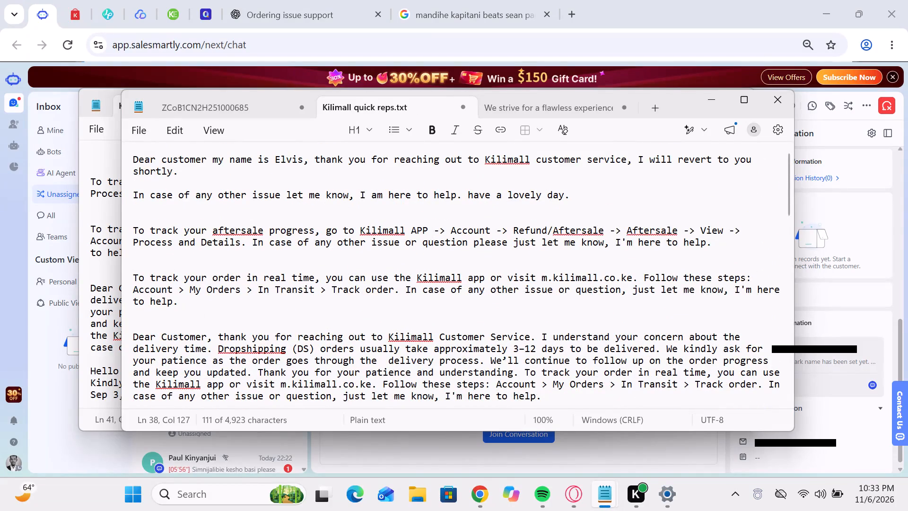
drag(191, 175, 132, 159)
right_click(180, 171)
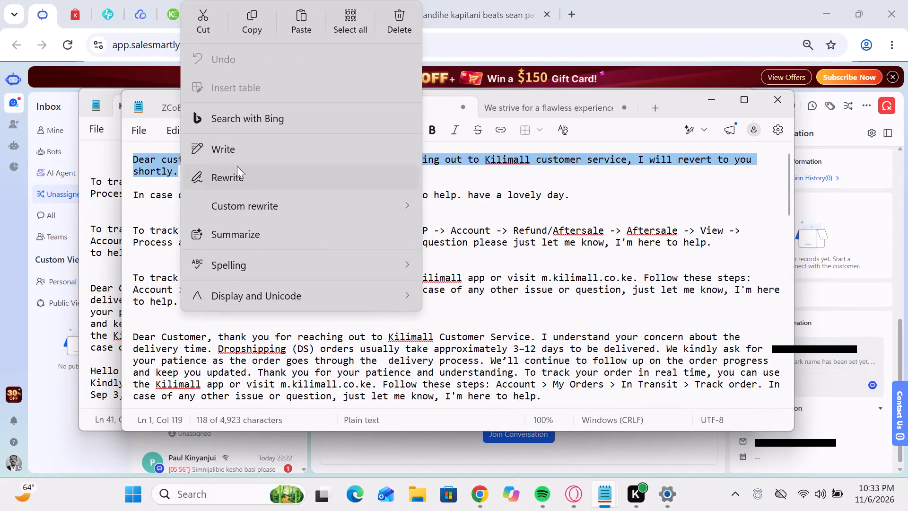
click(260, 31)
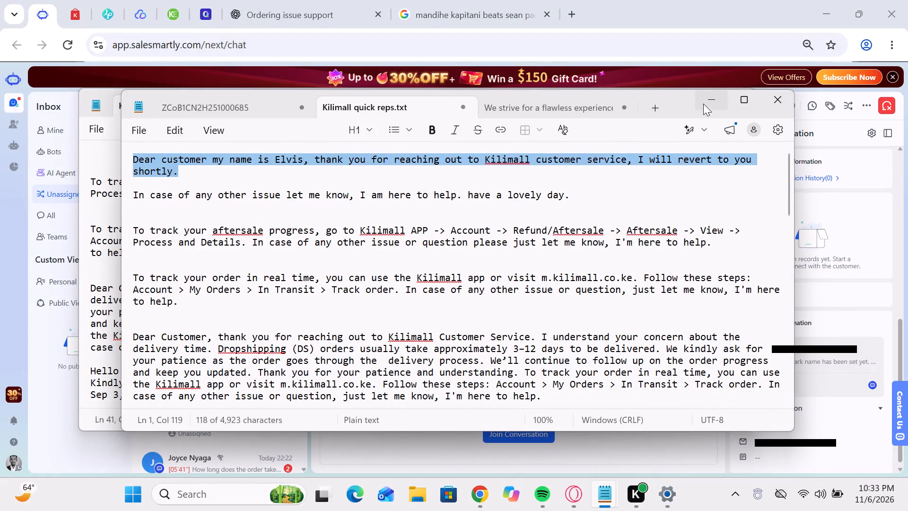
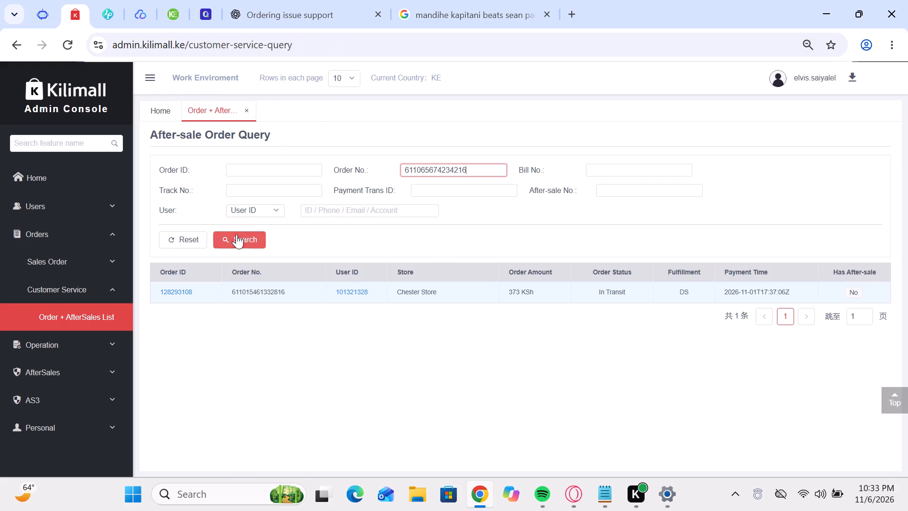
click(236, 237)
click(175, 299)
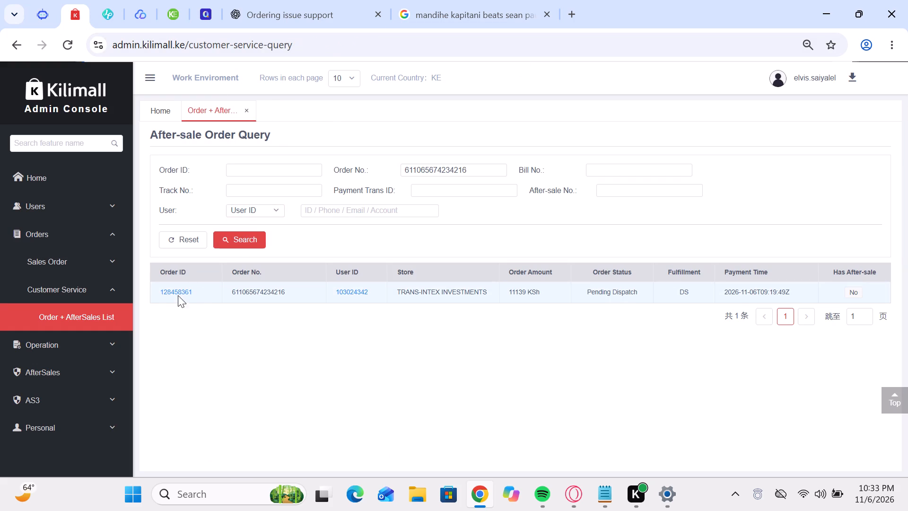
click(181, 291)
Expand the order's logistics information and examine its parcel tracking alongside the product and payment details.
scroll(574, 322, down, 2)
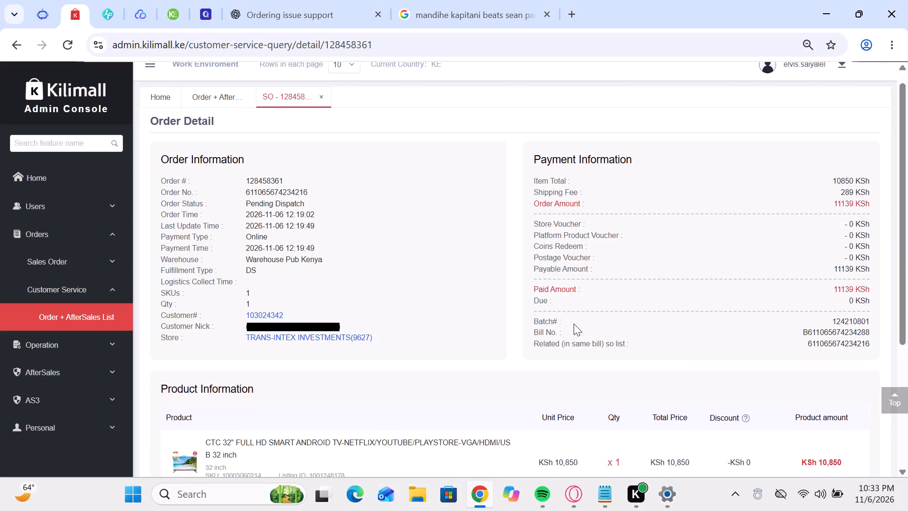
scroll(574, 324, down, 7)
click(845, 357)
scroll(666, 346, down, 5)
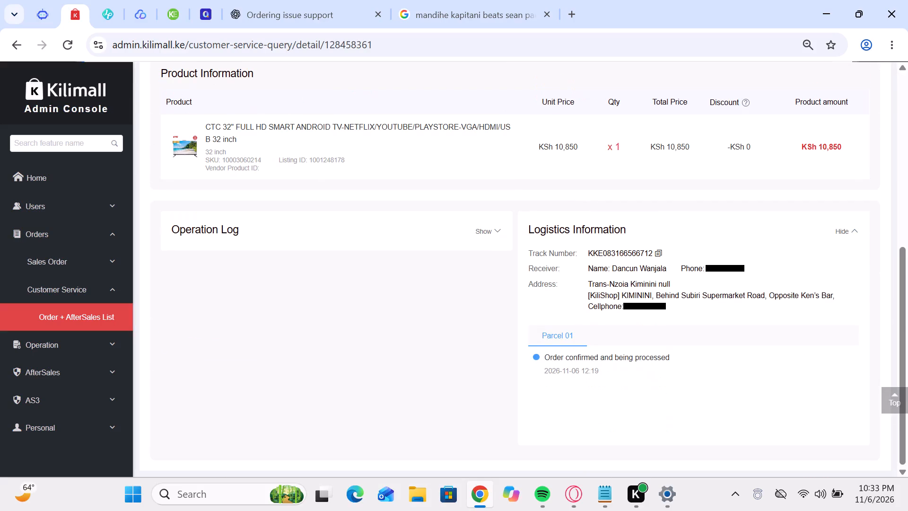
scroll(416, 319, up, 3)
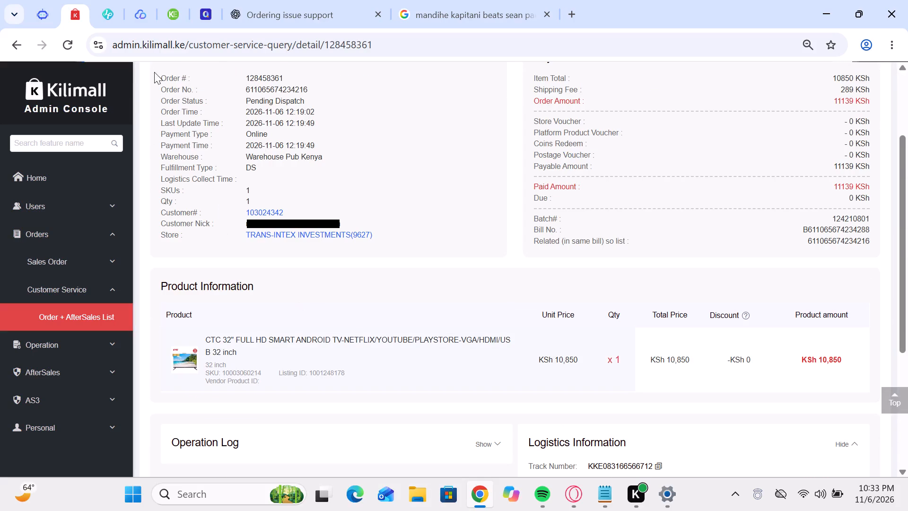
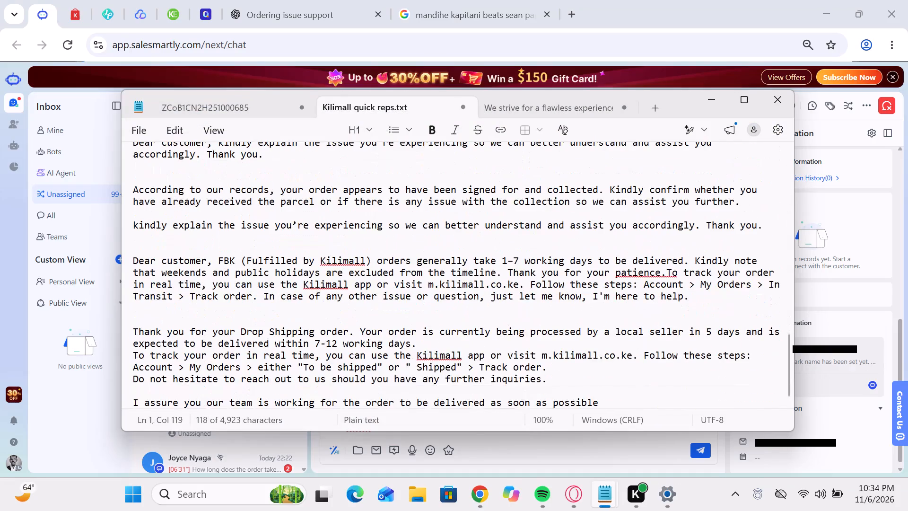
Copy the whole saved Drop Shipping reply, from "Thank you for your Drop Shipping order" through "any further inquiries", in Kilimall quick reps.txt.
scroll(576, 305, down, 5)
drag(565, 379, 143, 336)
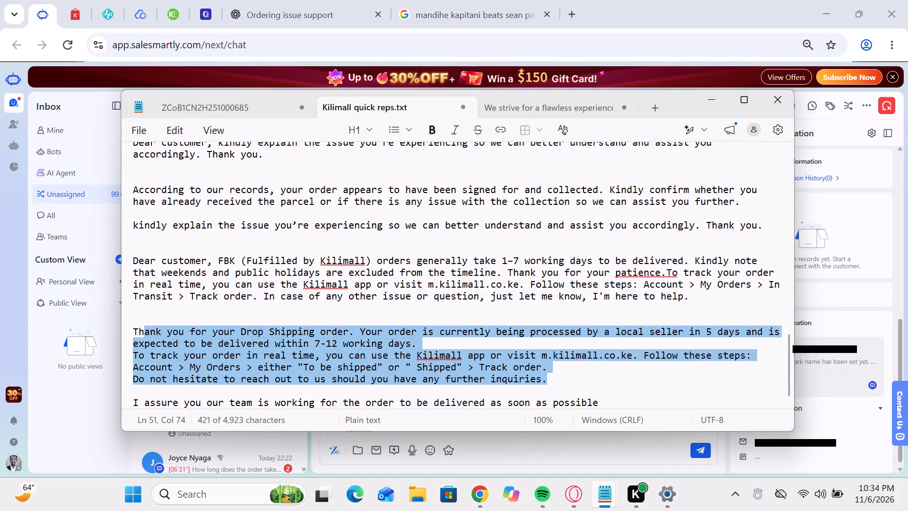
drag(143, 336, 132, 336)
right_click(157, 347)
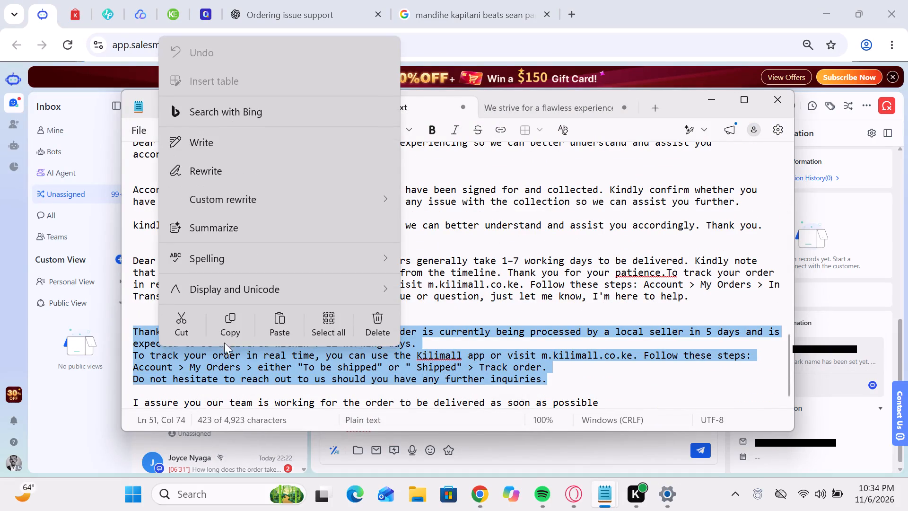
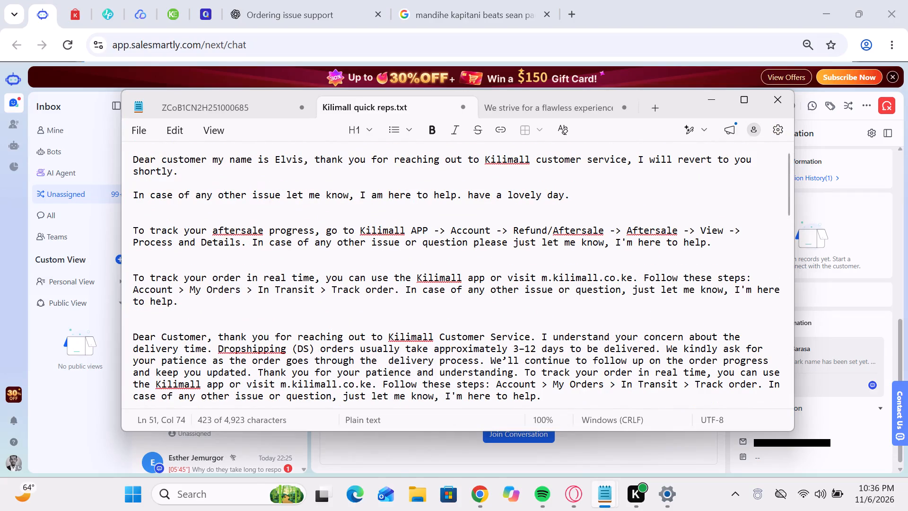
Copy the saved greeting reply, from "Dear customer my name is" through "I will revert to you shortly.", in Kilimall quick reps.txt.
drag(192, 172, 131, 153)
right_click(148, 166)
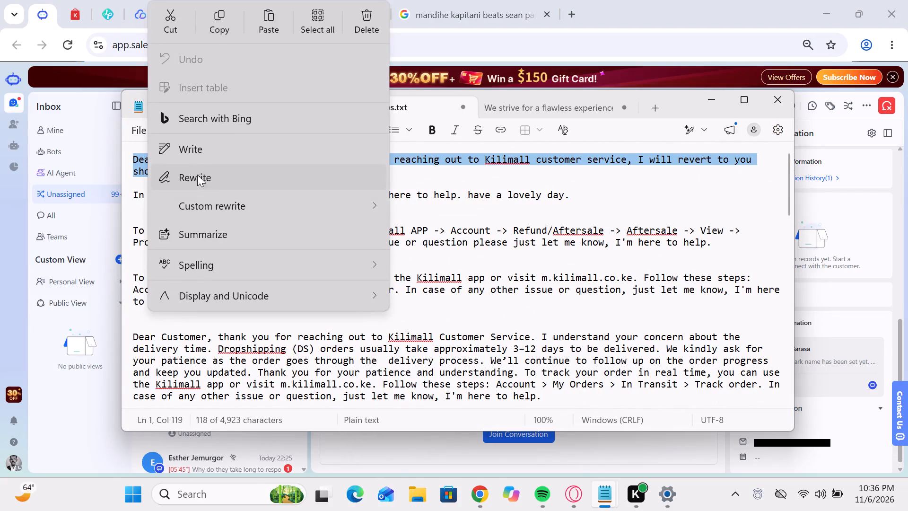
drag(218, 14, 213, 15)
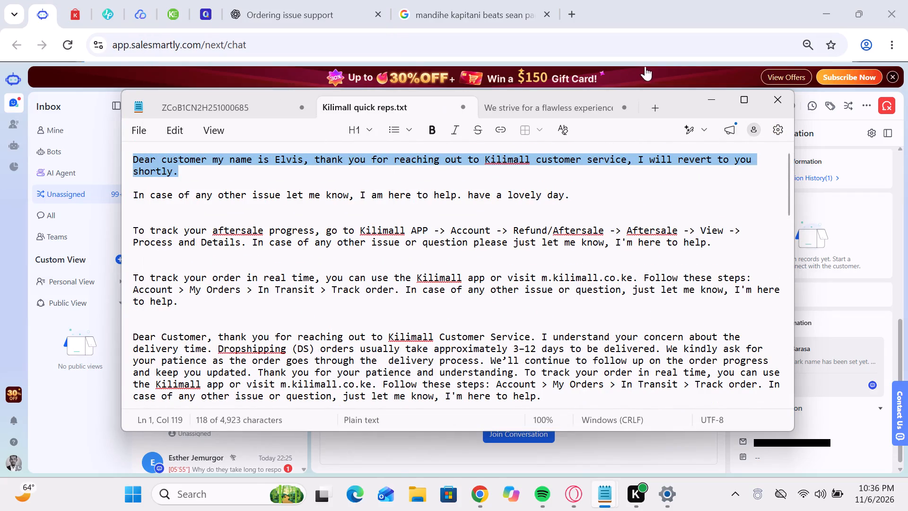
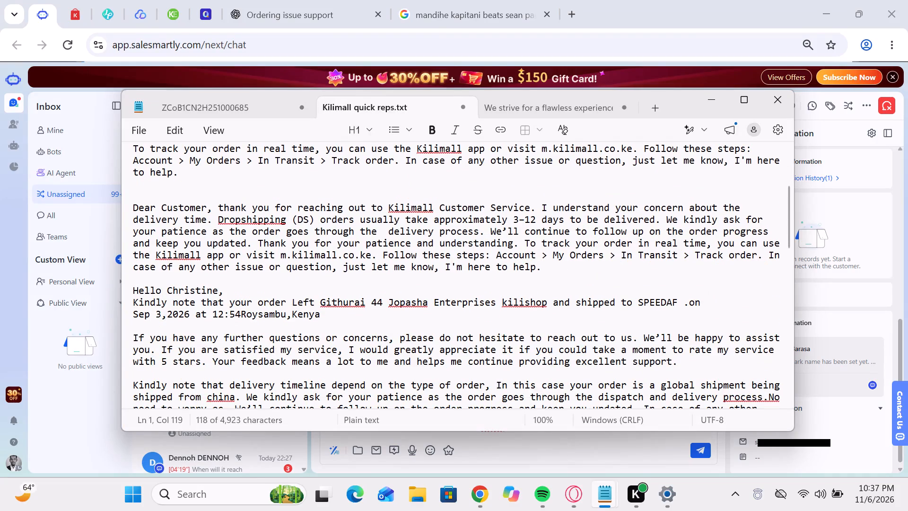
Select the dropshipping quick reply's closing sentence, "In case of any other issue or question, just let me know, I'm here to help.".
drag(762, 256, 763, 265)
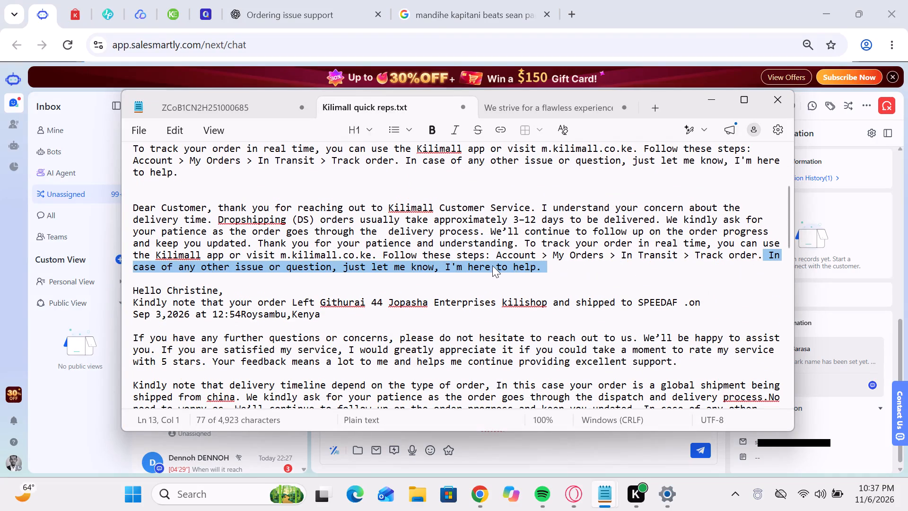
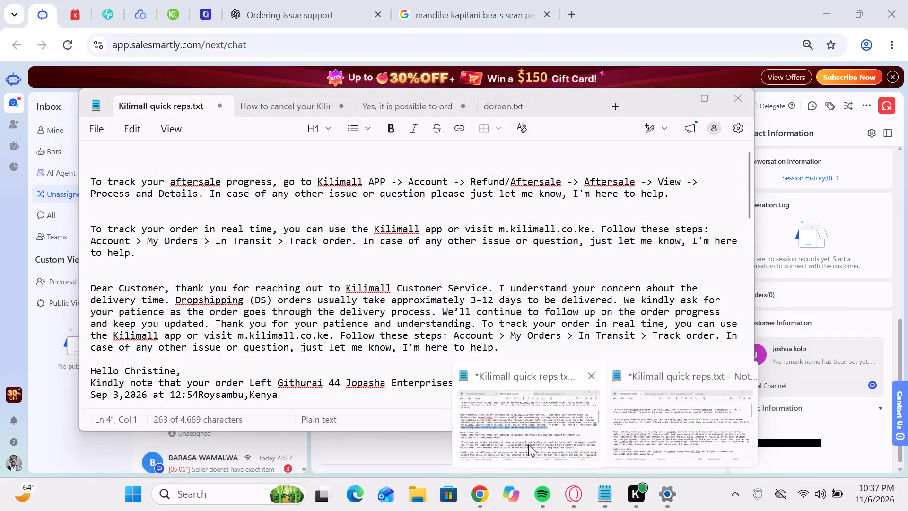
In the other Notepad window of Kilimall quick reps.txt, copy the opening greeting reply that ends "I will revert to you shortly.", and minimize that window.
click(527, 439)
scroll(429, 312, up, 11)
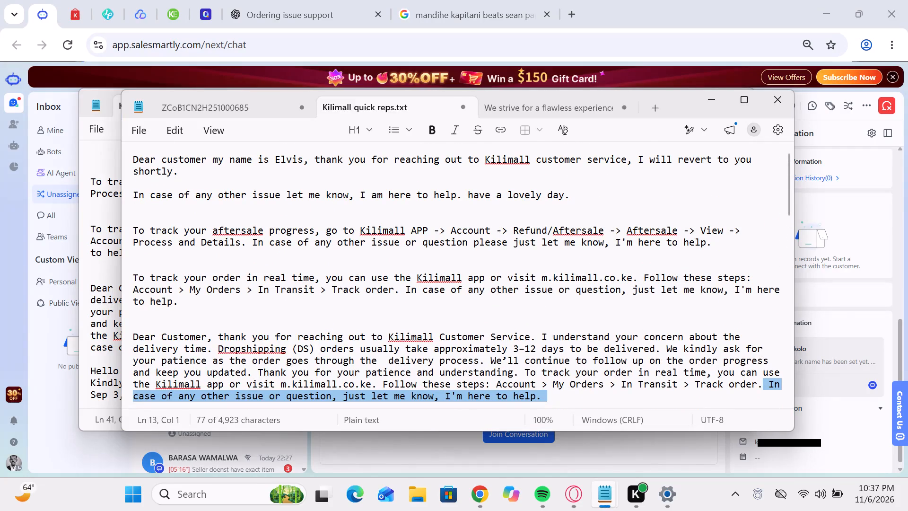
drag(192, 172, 131, 158)
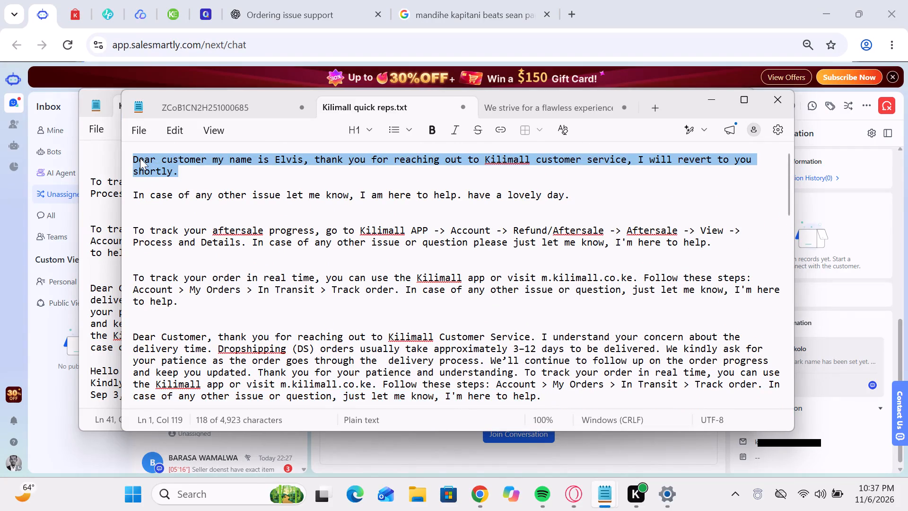
right_click(140, 158)
click(198, 185)
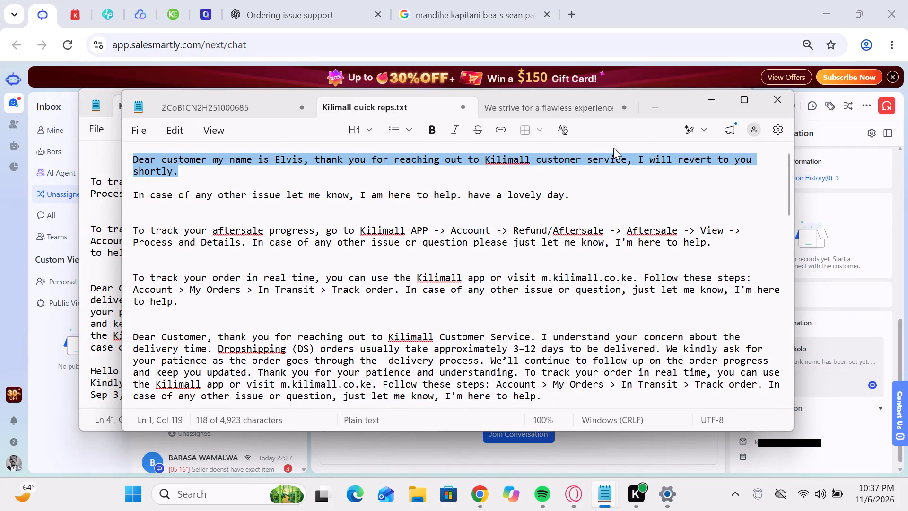
click(703, 102)
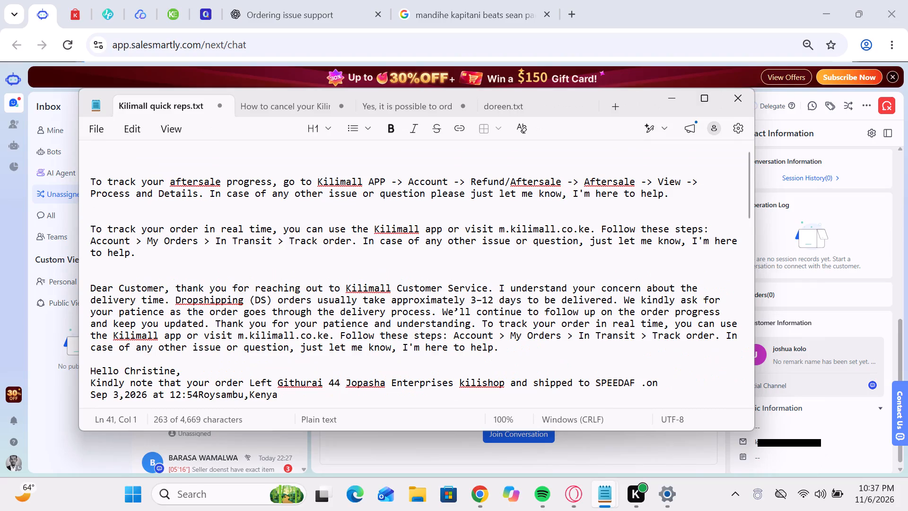
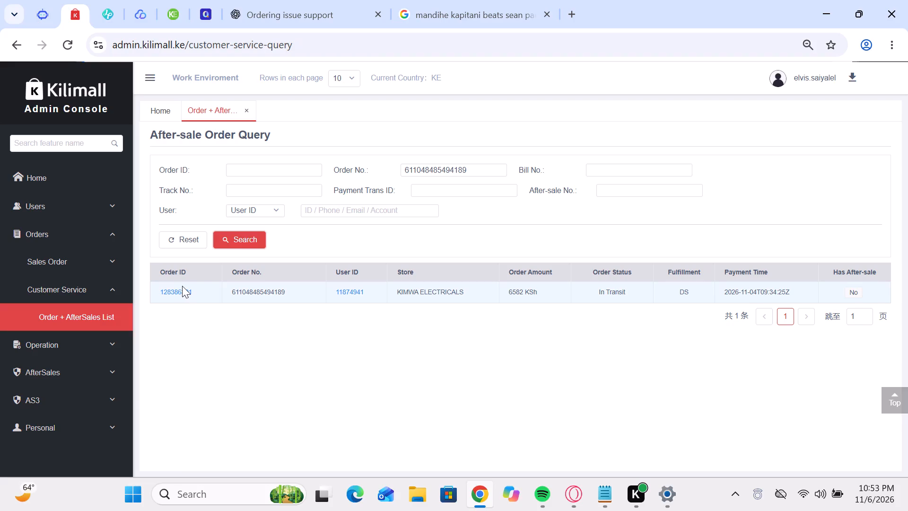
click(182, 289)
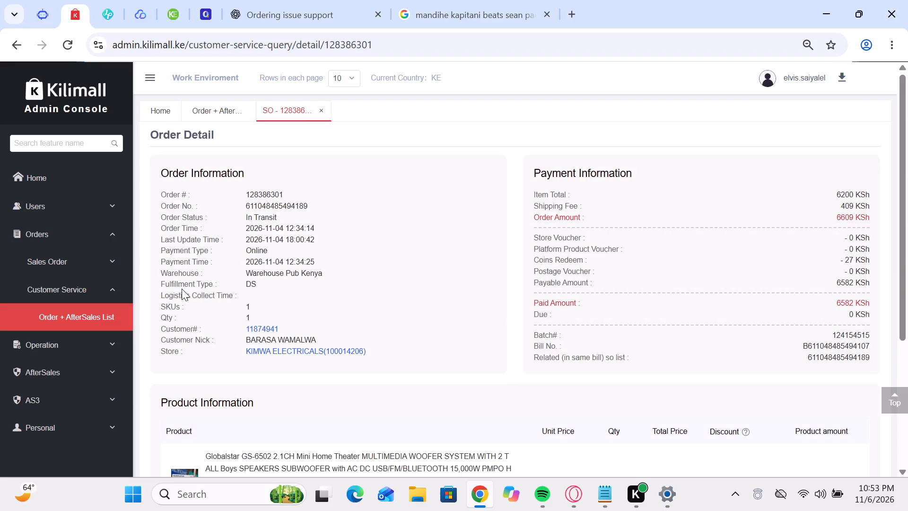
scroll(535, 314, down, 5)
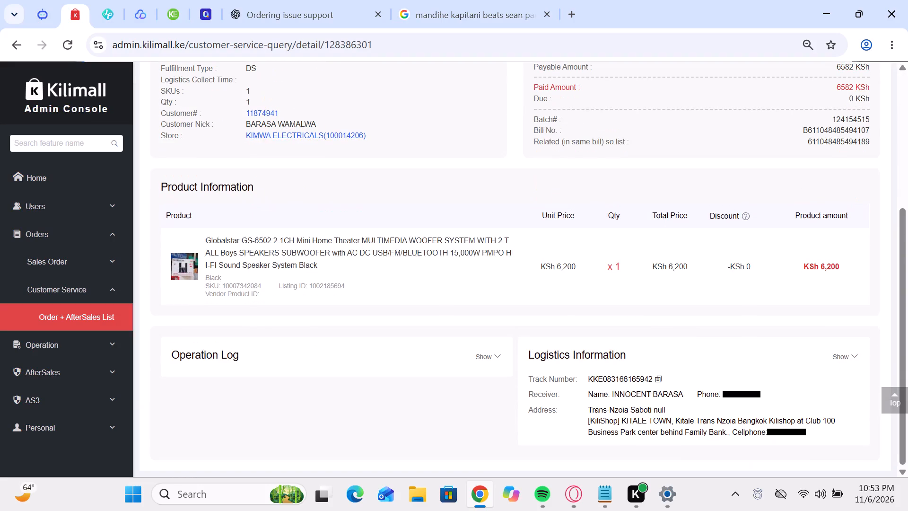
scroll(535, 314, down, 4)
click(855, 358)
scroll(768, 359, down, 3)
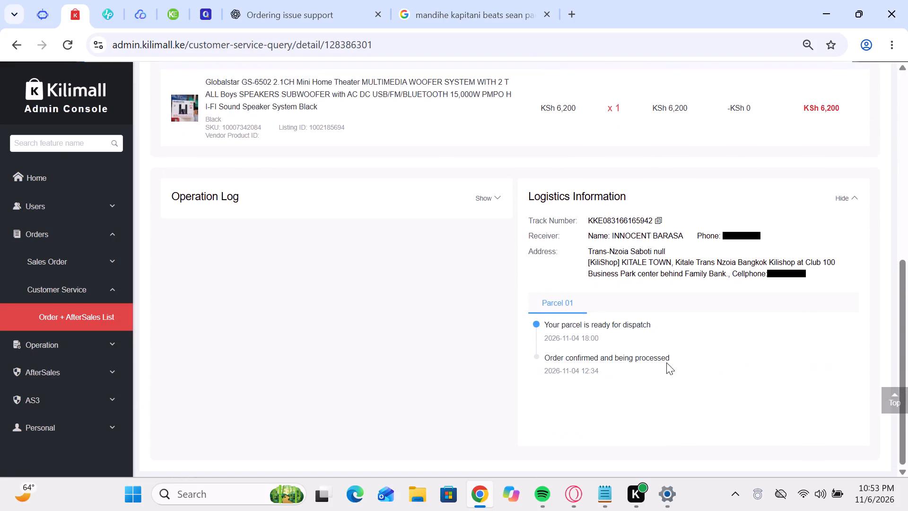
scroll(631, 365, up, 5)
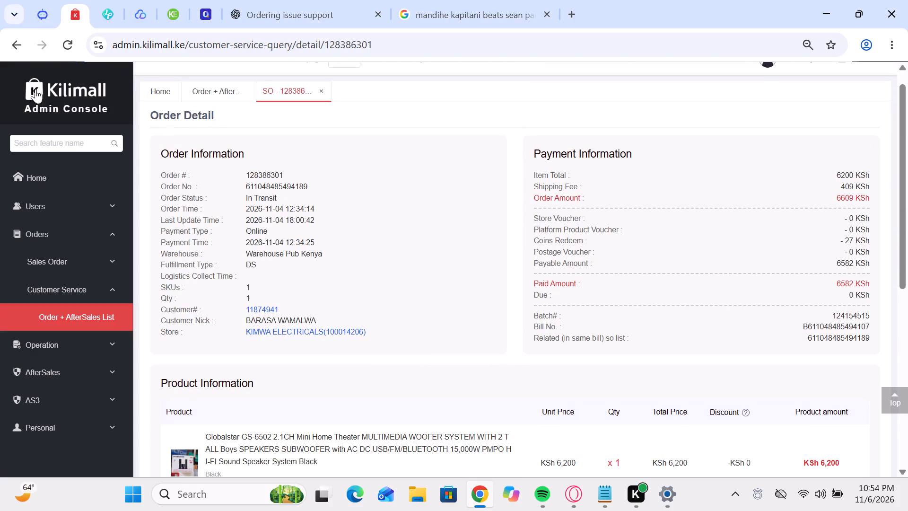
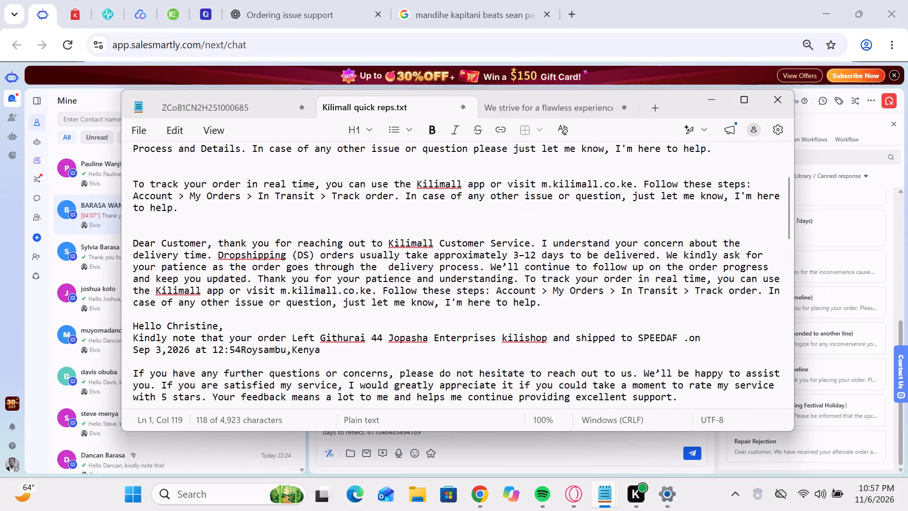
Copy the closing sentence "In case of any other issue or question, just let me know, I'm here to help." from the dropshipping delivery reply.
drag(768, 294, 773, 303)
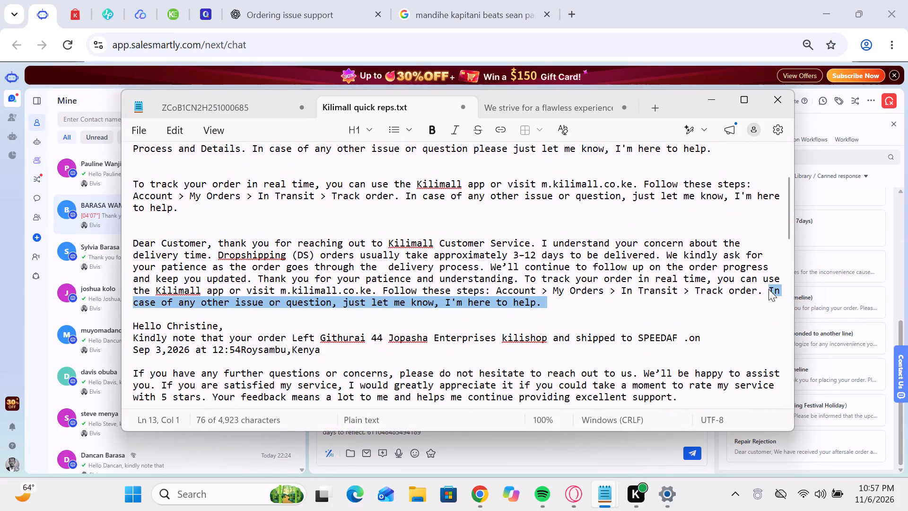
right_click(774, 288)
click(595, 280)
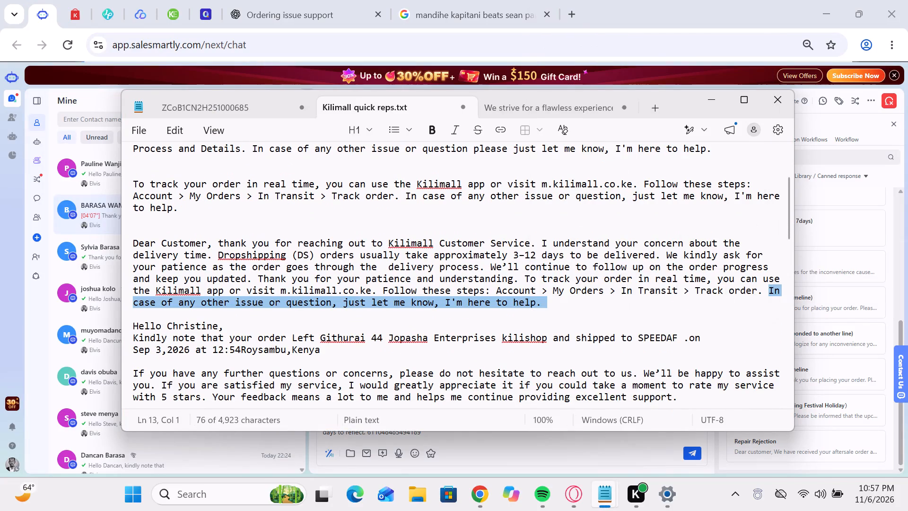
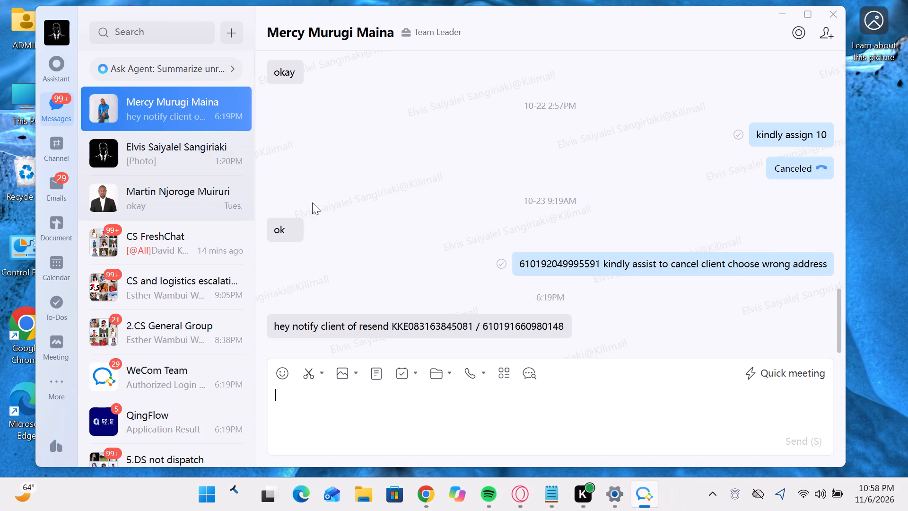
React with a thumbs-up to the team leader's message about notifying the client of the resend.
scroll(380, 295, down, 1)
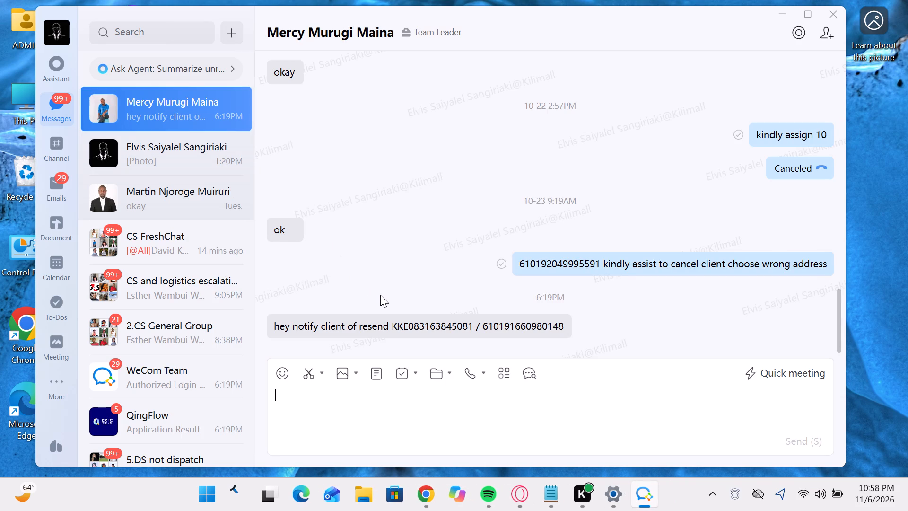
scroll(380, 295, down, 2)
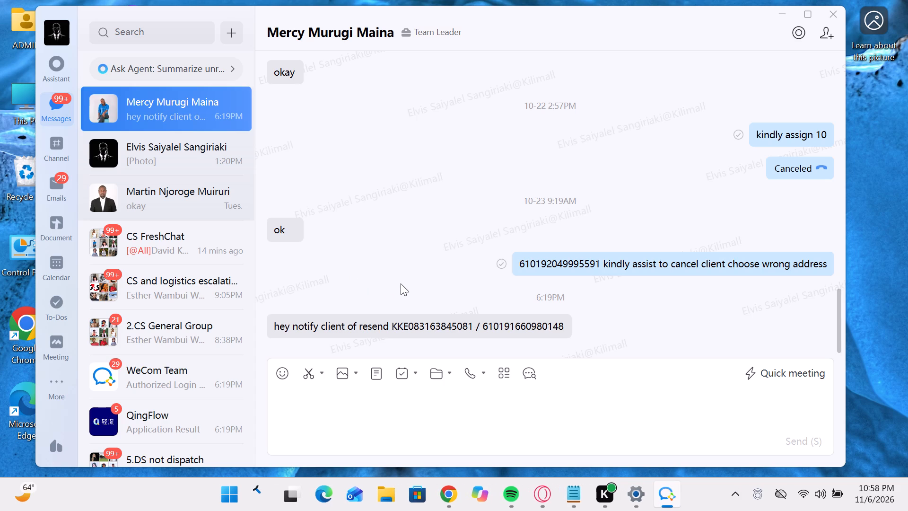
scroll(401, 283, down, 10)
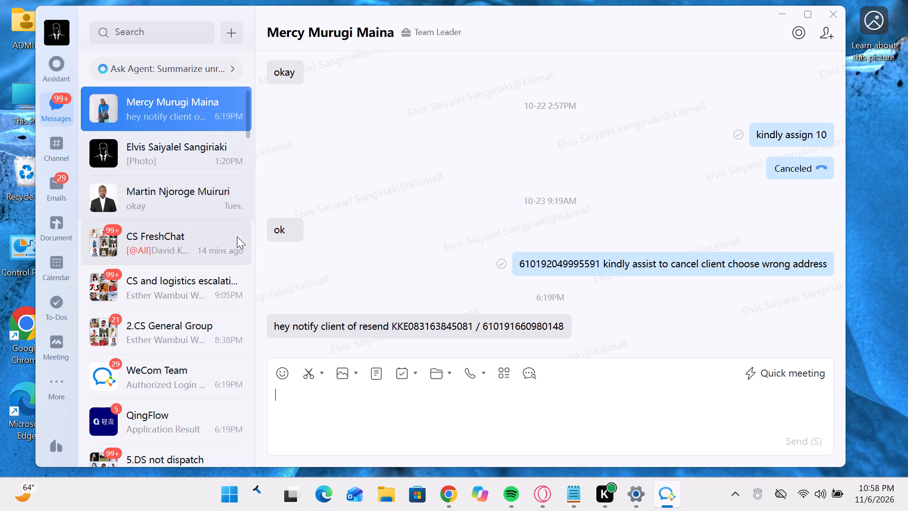
right_click(396, 324)
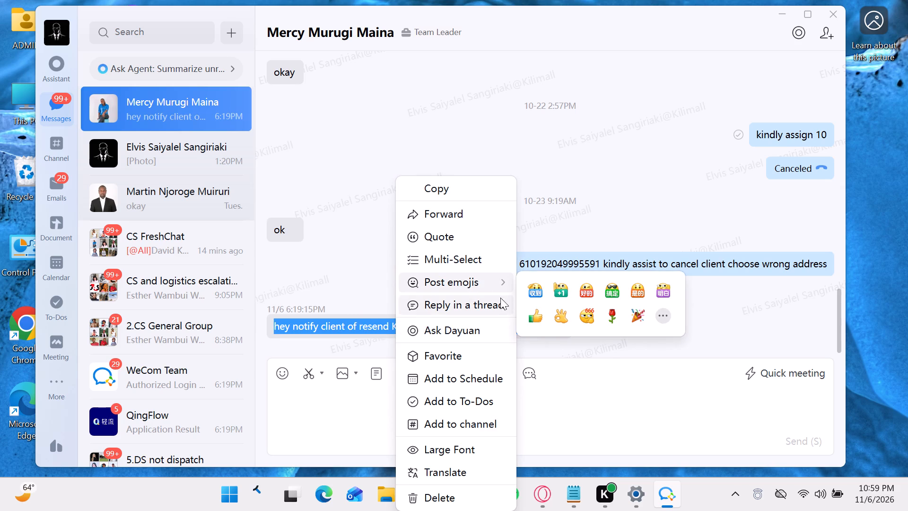
click(529, 310)
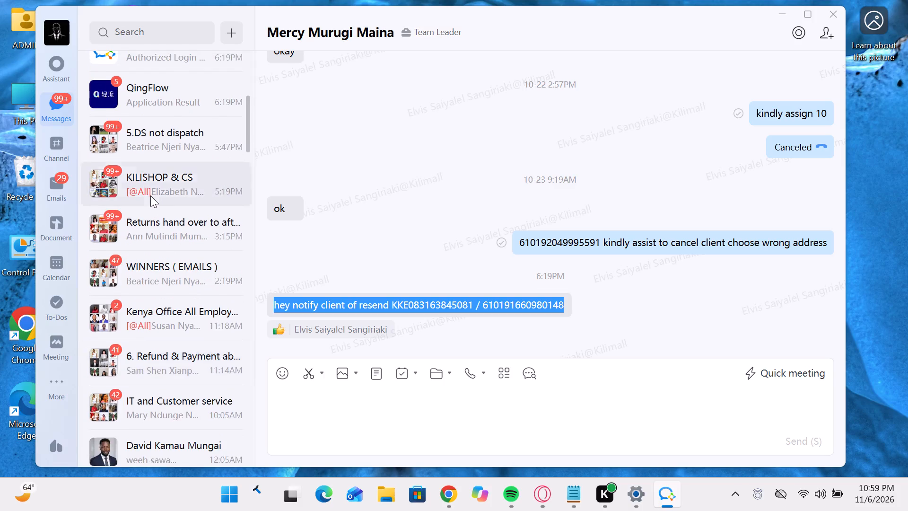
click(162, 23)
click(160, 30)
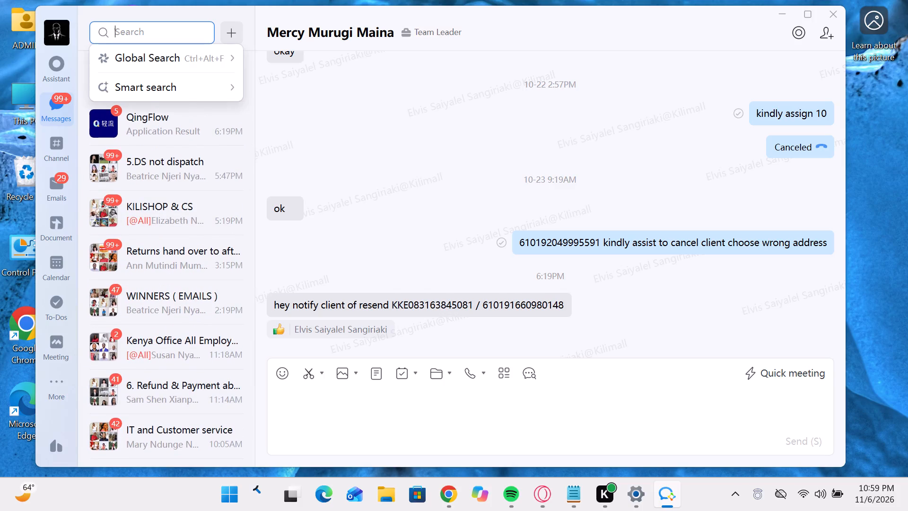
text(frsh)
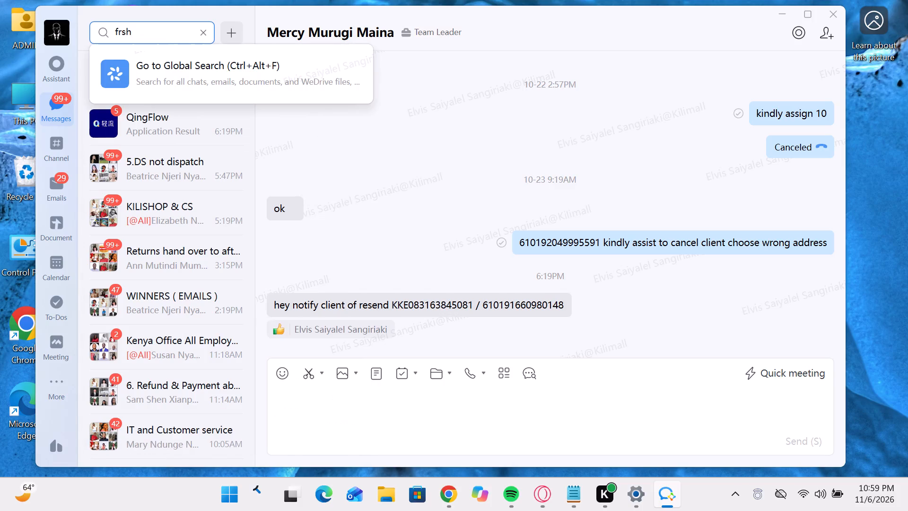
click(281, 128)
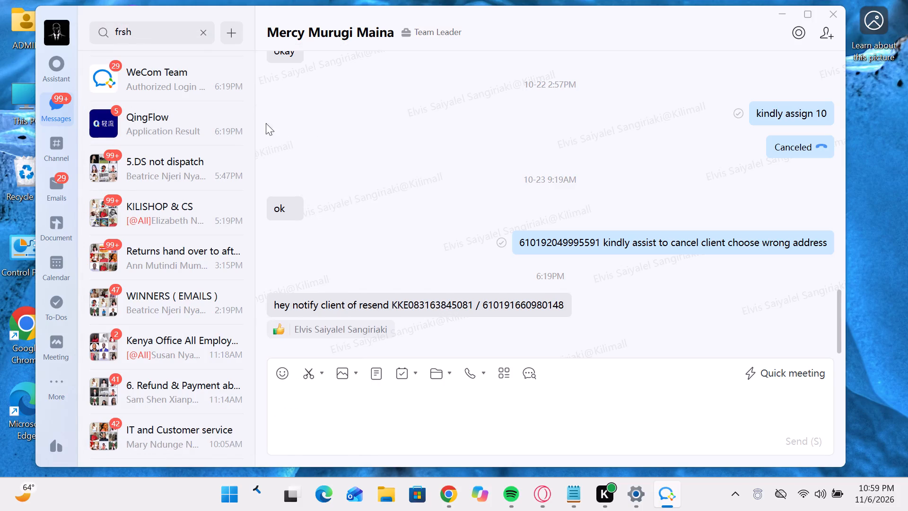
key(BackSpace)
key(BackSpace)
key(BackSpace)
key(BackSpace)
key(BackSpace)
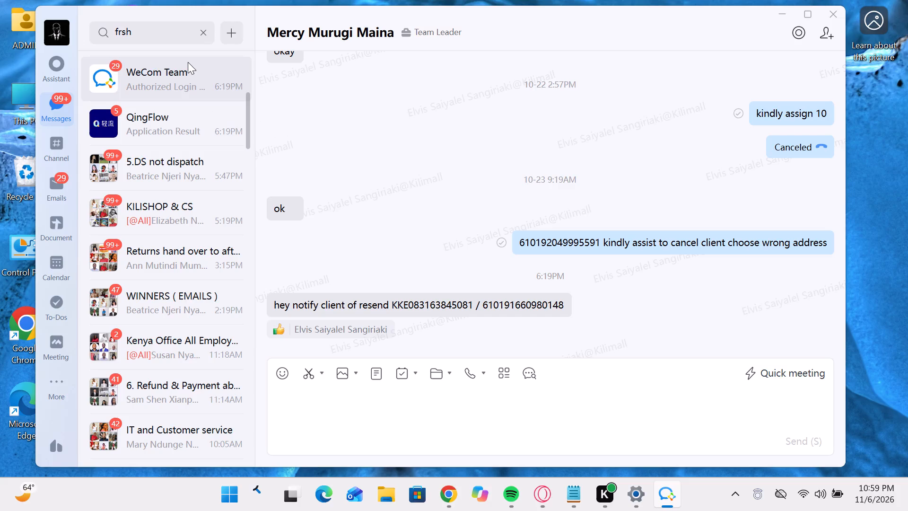
Search the conversations for "fresh" and open the CS FreshChat group chat.
click(141, 37)
key(BackSpace)
key(BackSpace)
key(BackSpace)
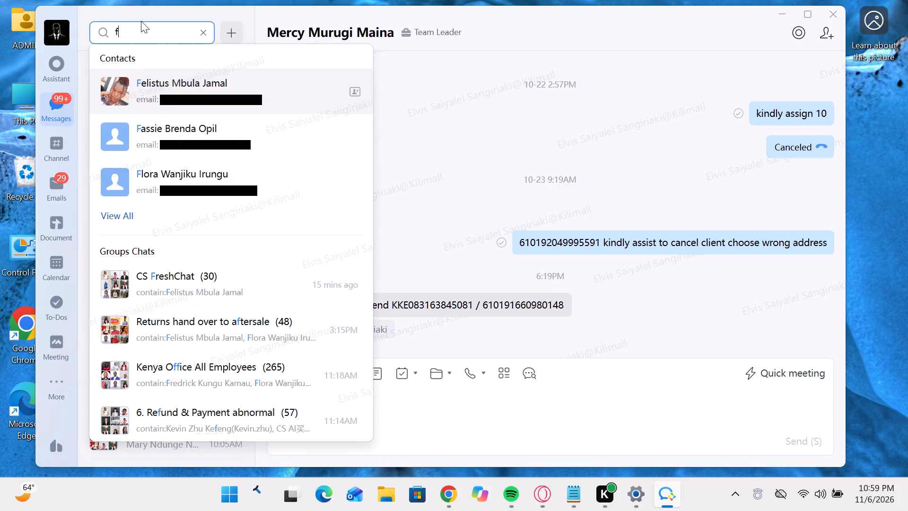
text(rsh)
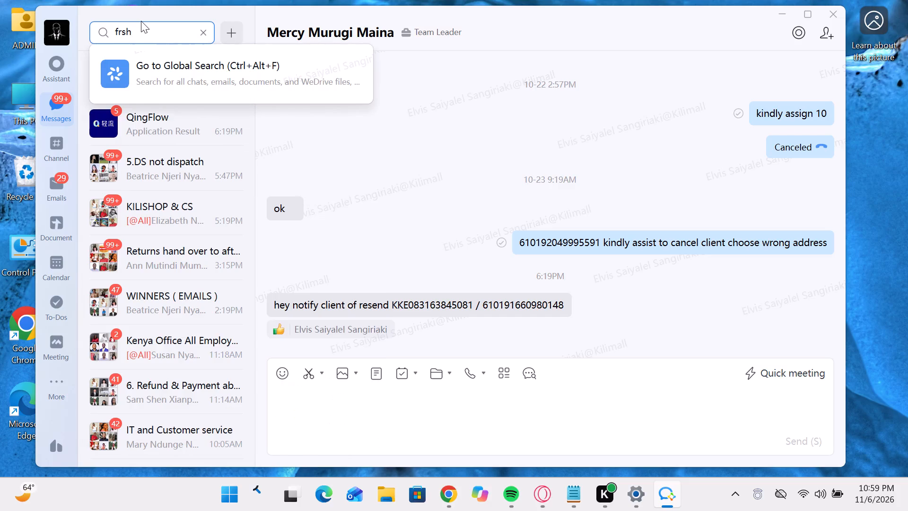
key(BackSpace)
key(BackSpace)
text(esh)
click(139, 83)
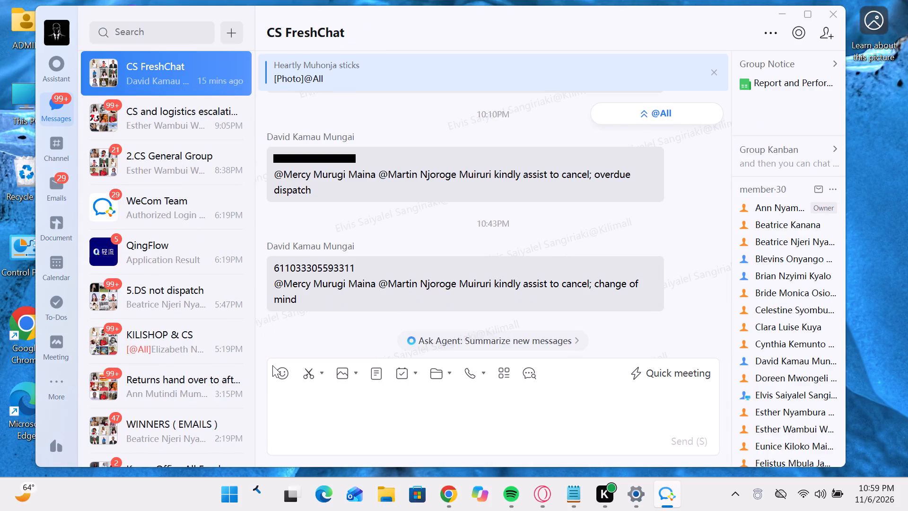
key(ctrl+v)
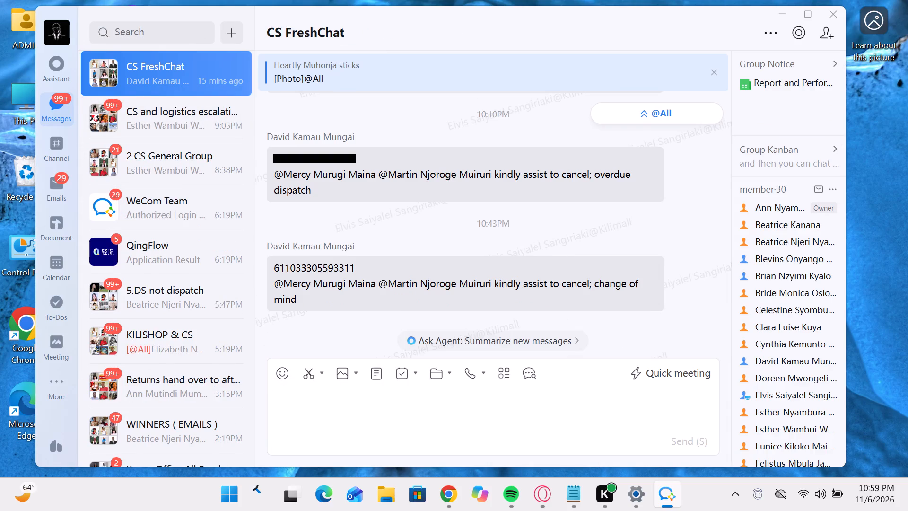
click(298, 408)
key(ctrl+v)
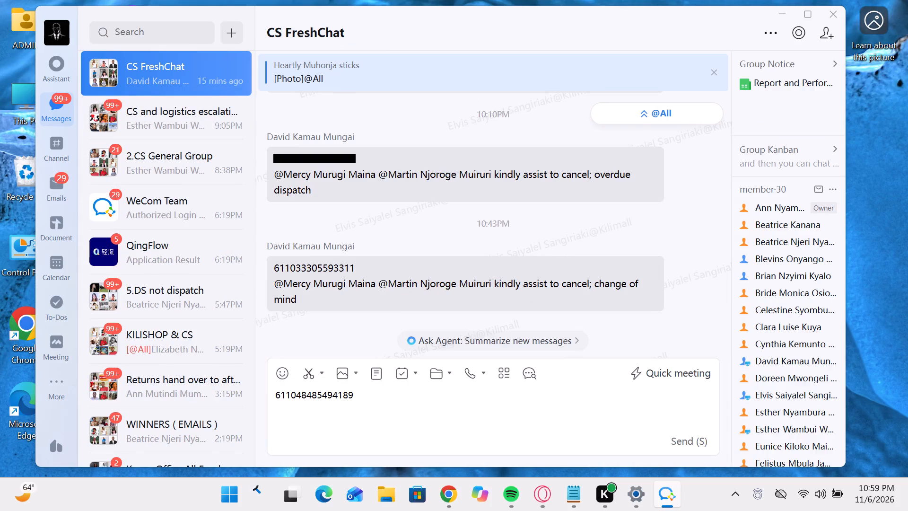
drag(270, 280, 328, 293)
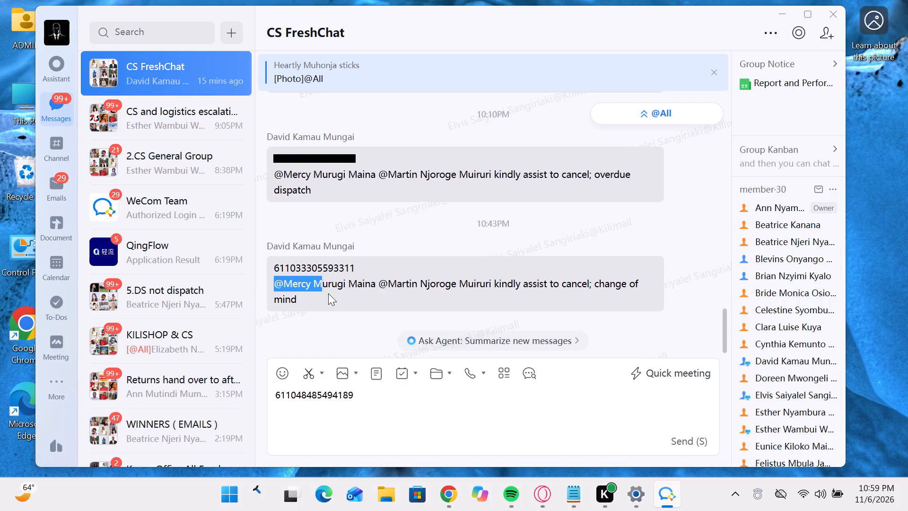
drag(328, 293, 340, 298)
right_click(341, 289)
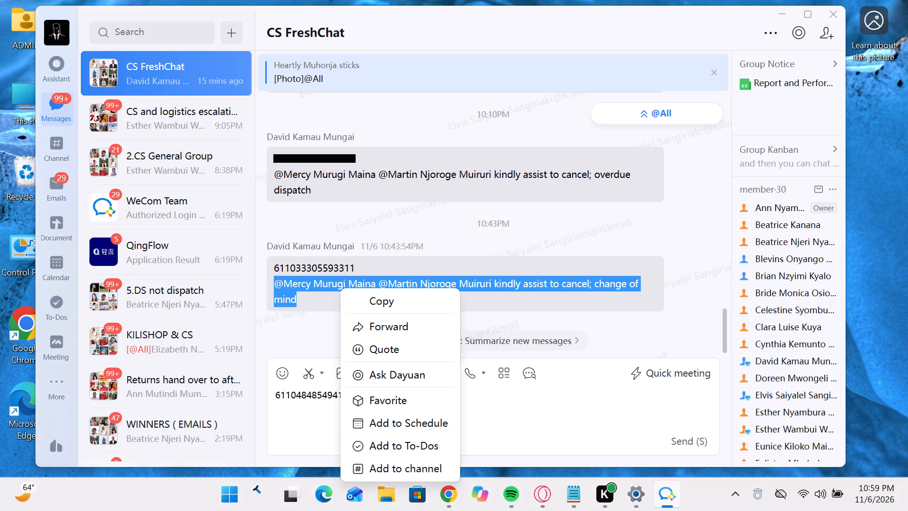
click(367, 306)
click(375, 389)
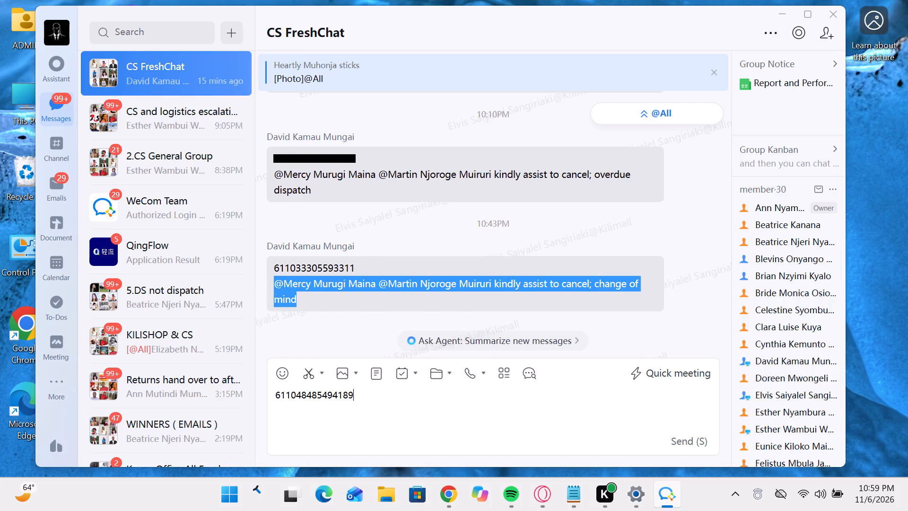
key(space)
key(ctrl+v)
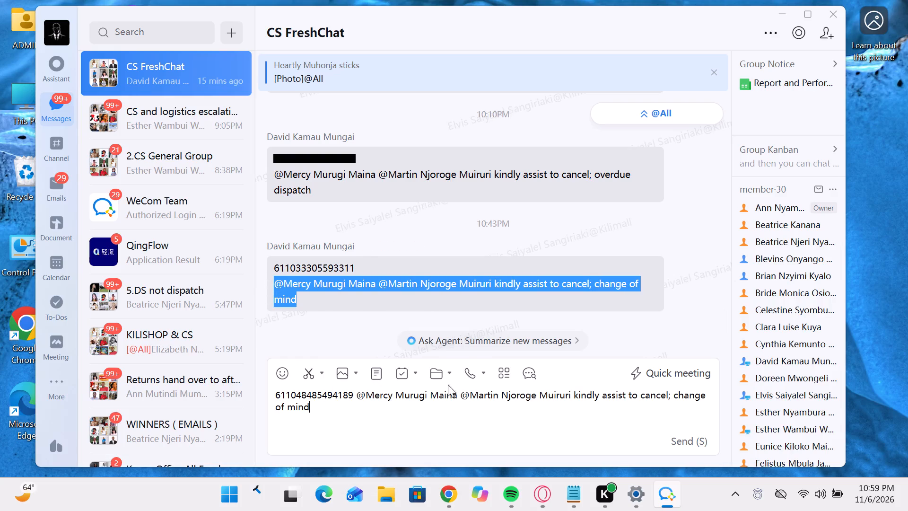
Replace the cancellation reason "change of mind" in the draft with "order out of stock".
drag(673, 394, 681, 402)
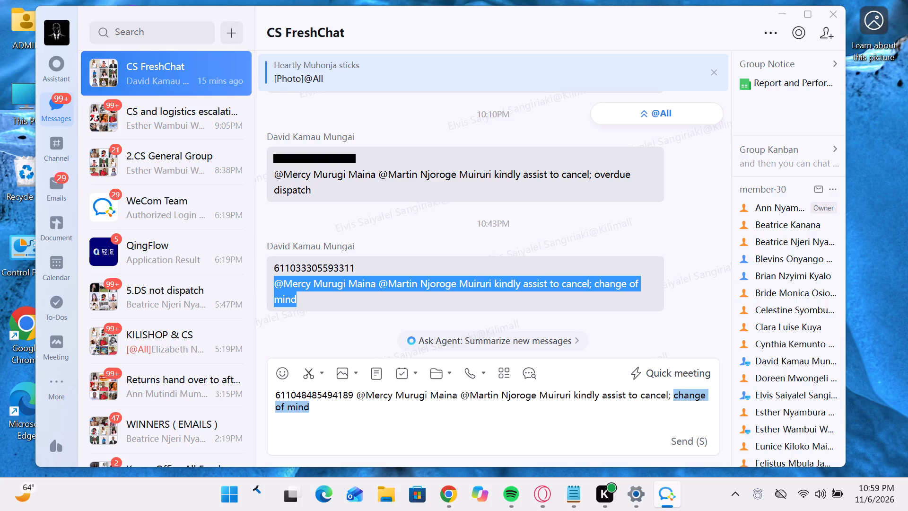
drag(681, 402, 682, 403)
key(BackSpace)
text(order)
key(space)
text(out)
key(space)
text(of stoc)
key(k)
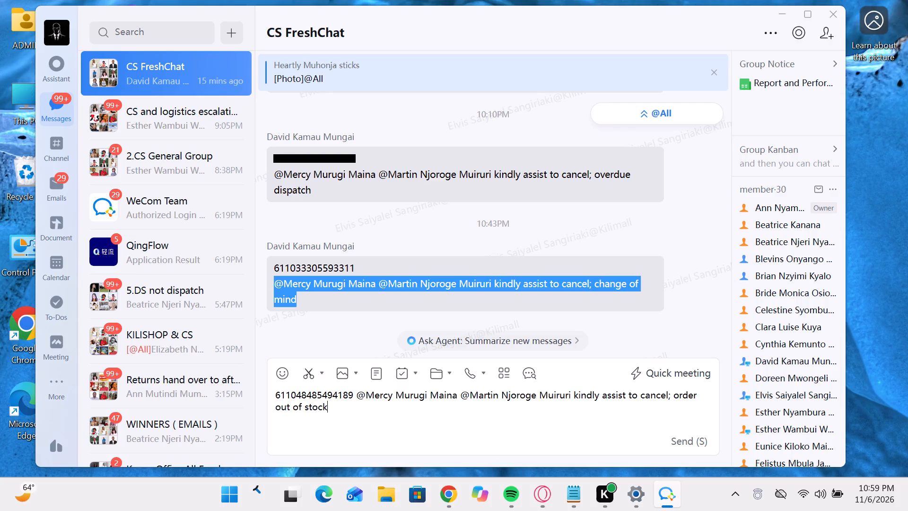
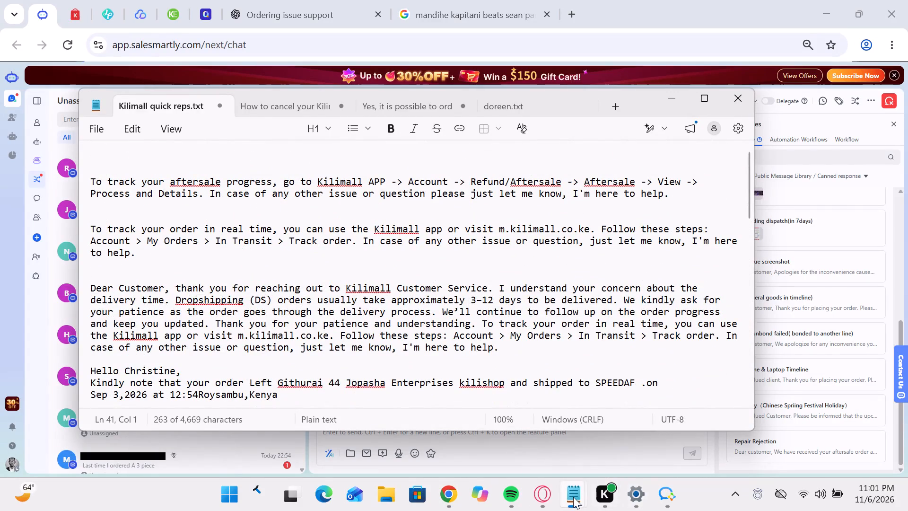
Switch to the other Notepad window and copy the introductory "I will revert to you shortly" greeting from Kilimall quick reps.txt.
click(573, 497)
click(527, 426)
scroll(388, 331, up, 6)
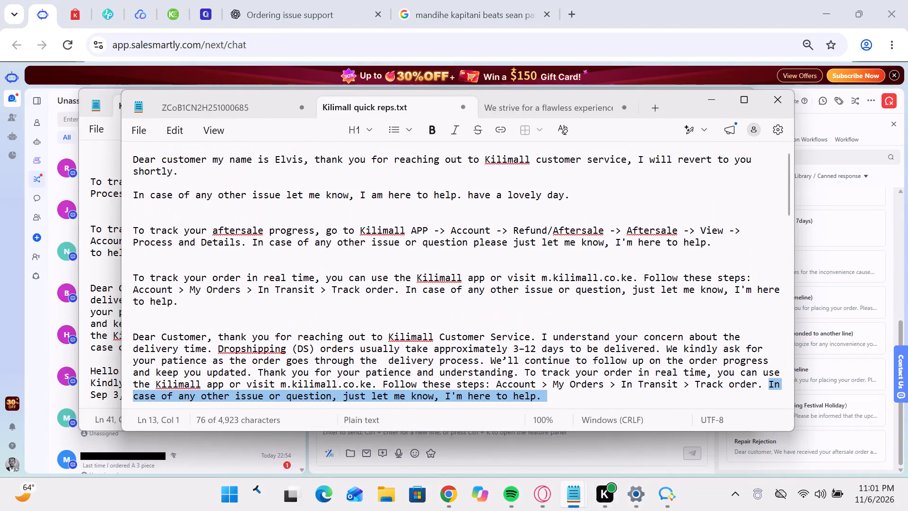
scroll(349, 314, up, 2)
drag(184, 178, 127, 164)
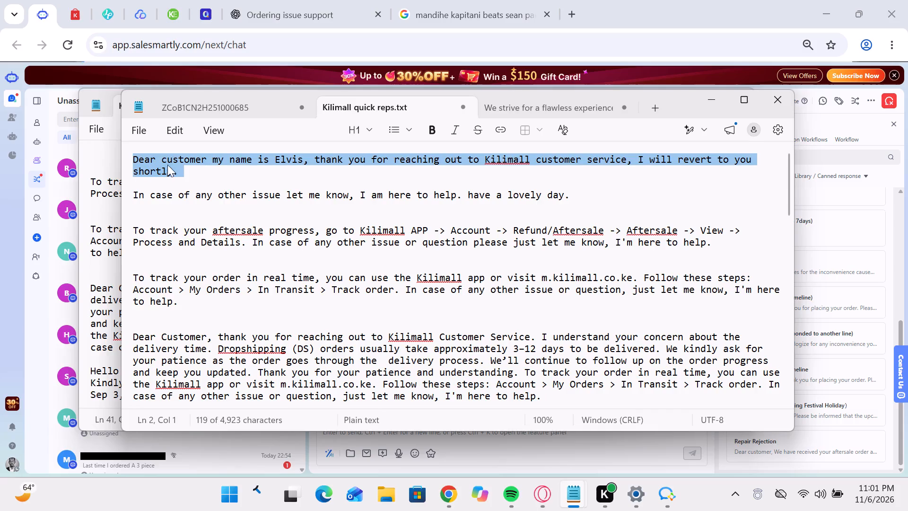
right_click(167, 165)
click(246, 185)
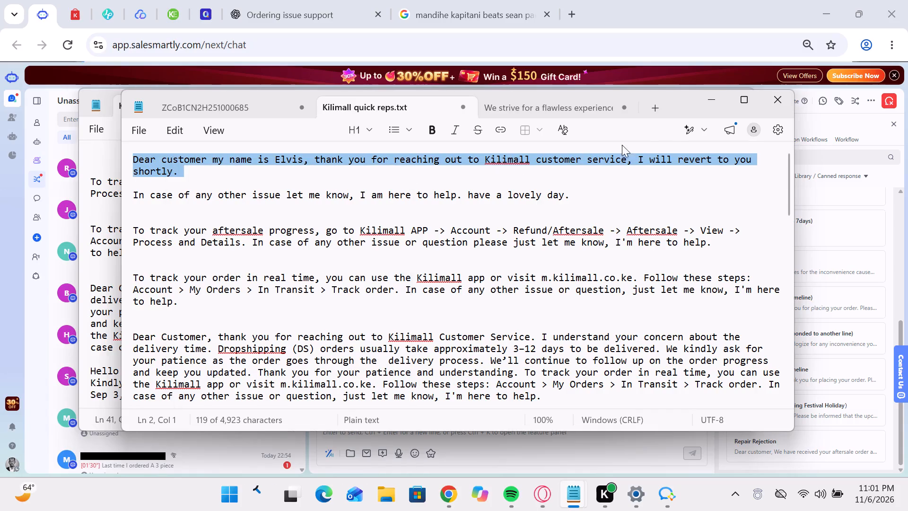
click(710, 105)
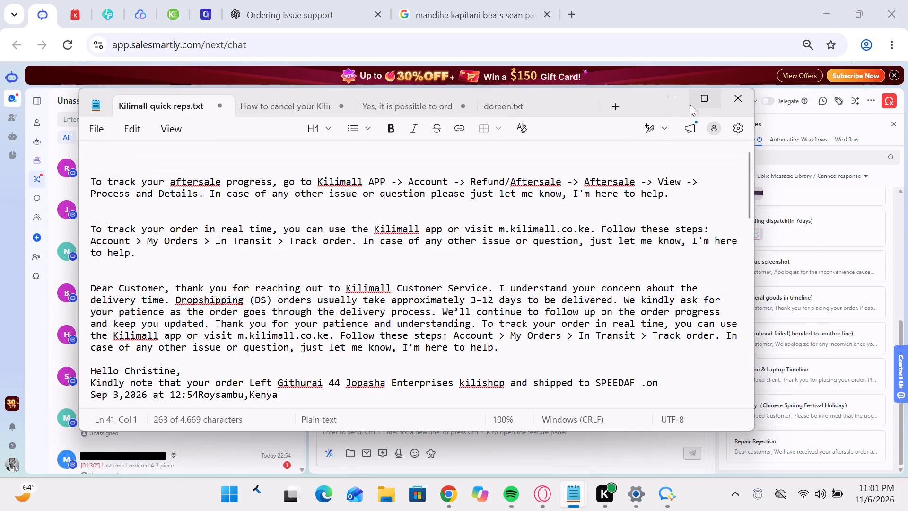
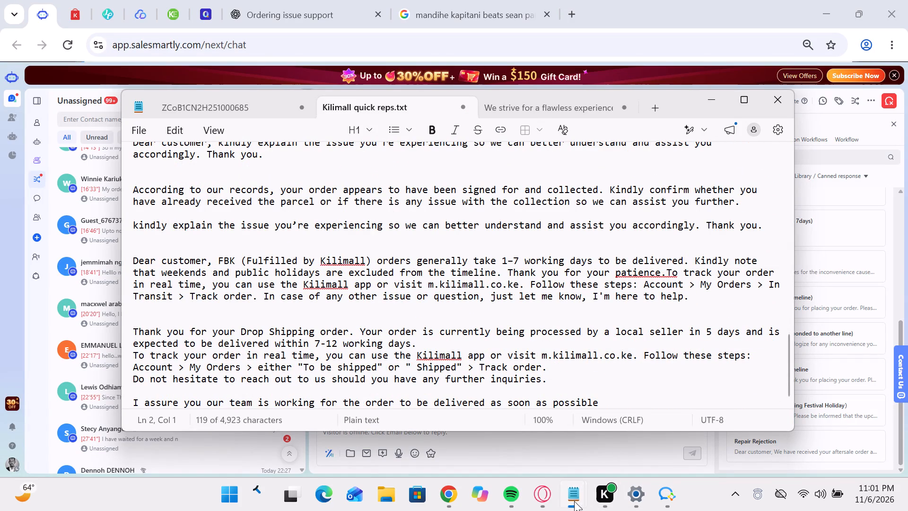
Switch to the other Notepad window and copy the "You are most welcome" reply requesting a 5-star rating from Kilimall quick reps.txt.
click(656, 413)
scroll(531, 369, down, 17)
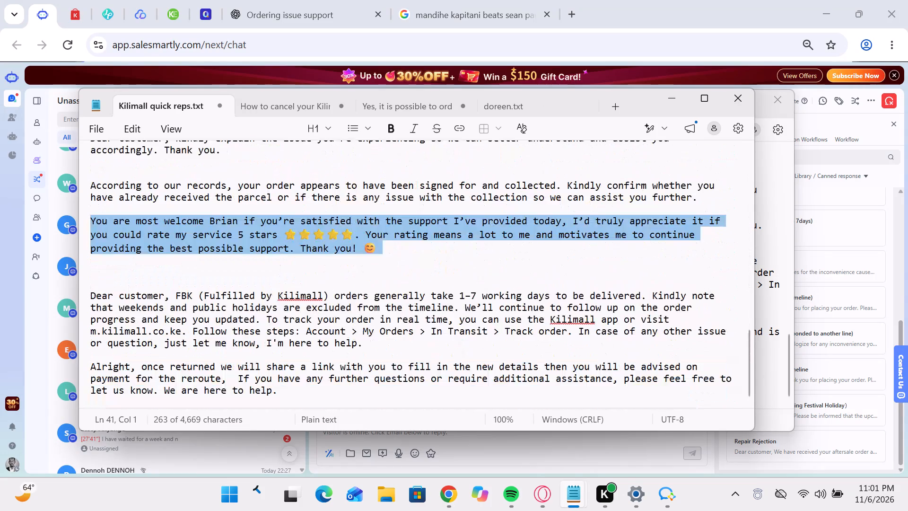
scroll(529, 368, down, 2)
right_click(318, 239)
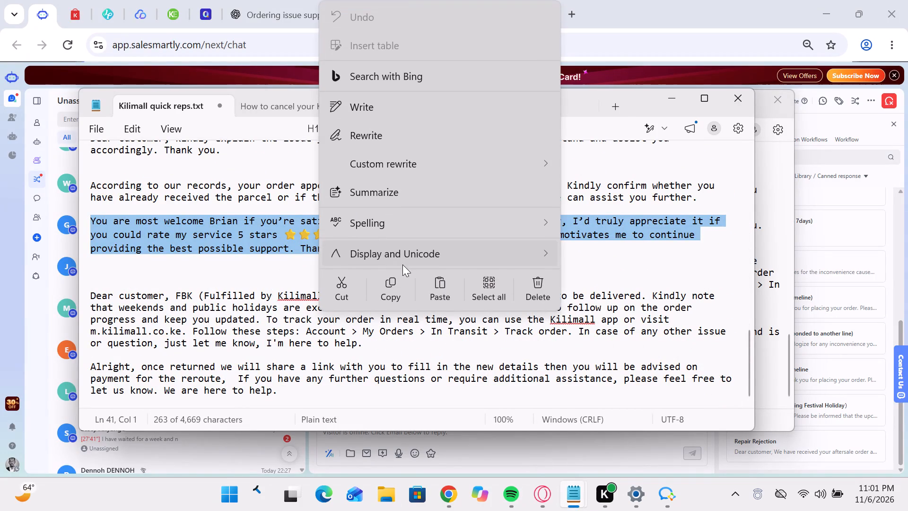
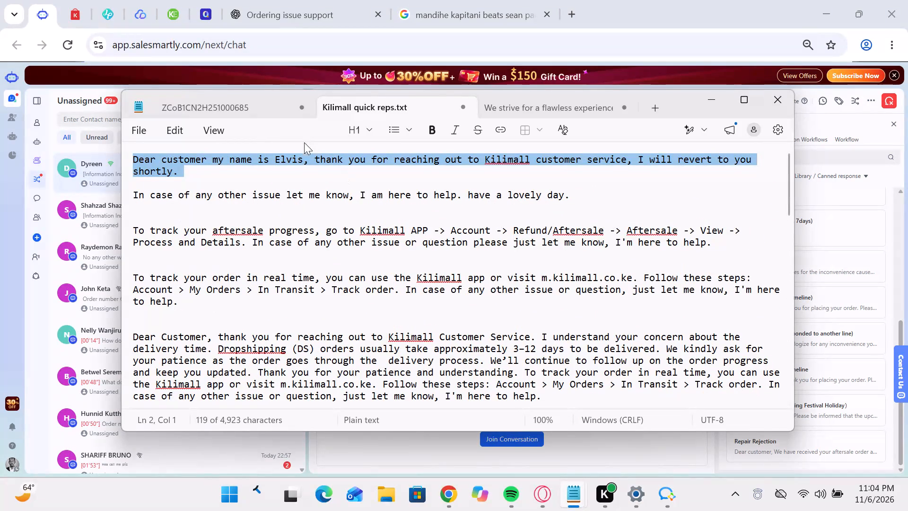
Copy the selected opening greeting that thanks the customer for reaching out to Kilimall customer service from Kilimall quick reps.txt.
right_click(304, 161)
click(373, 187)
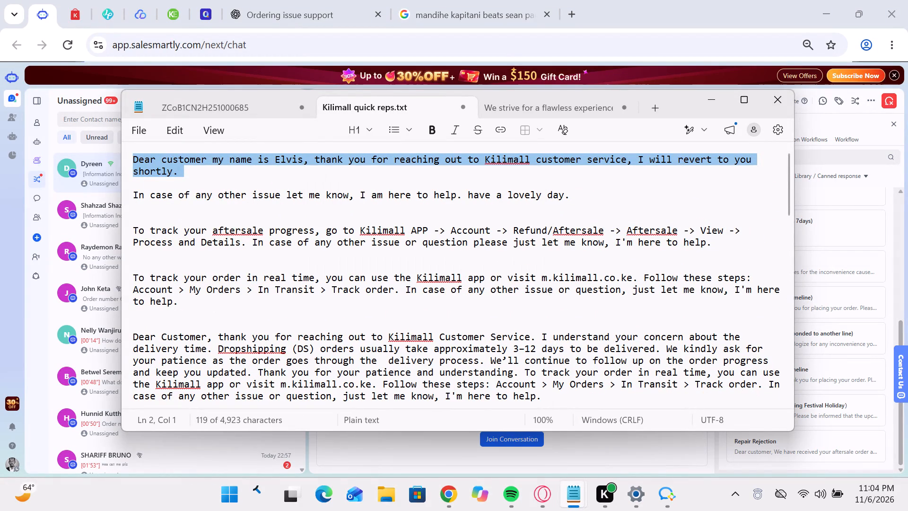
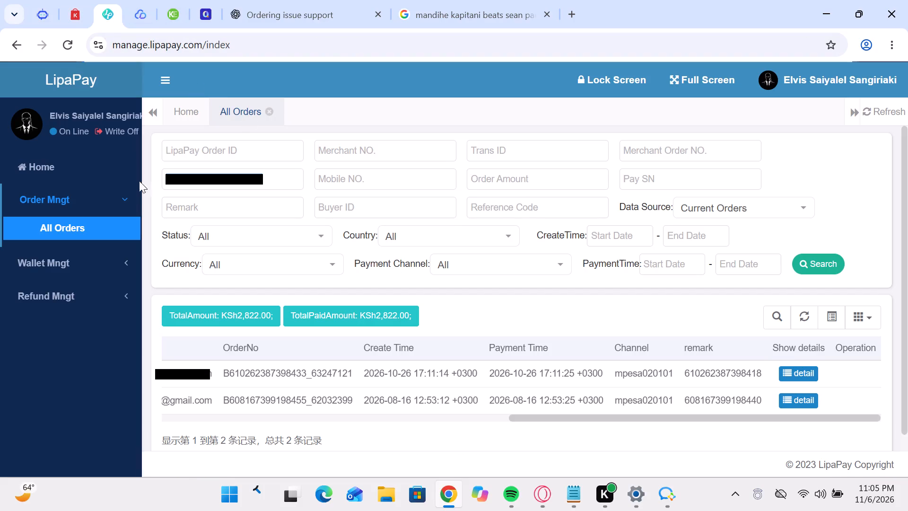
Search LipaPay's All Orders for the copied customer email and check the order statuses and paid amounts.
drag(139, 181, 131, 181)
key(BackSpace)
key(ctrl+v)
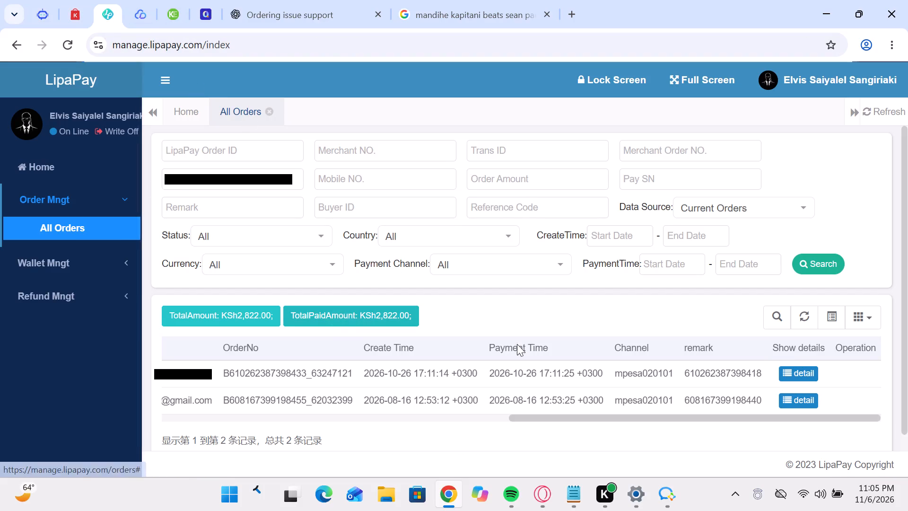
click(799, 256)
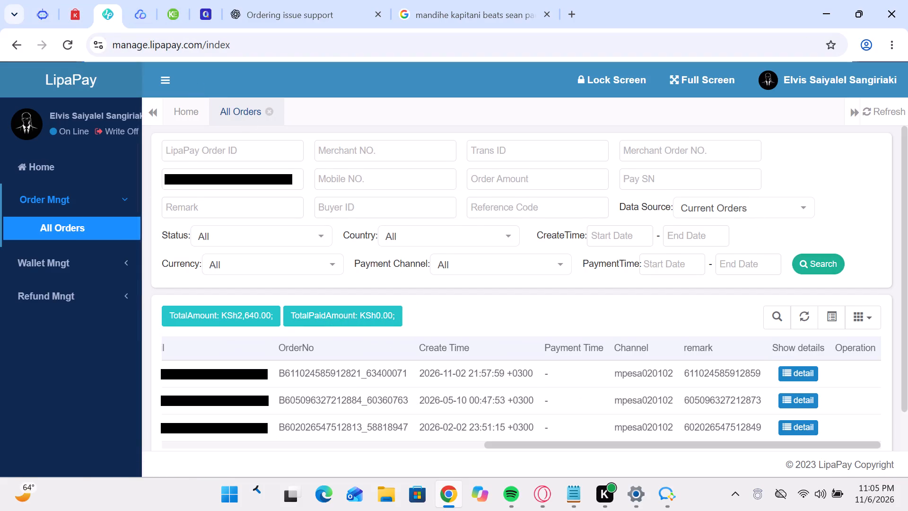
scroll(720, 289, down, 2)
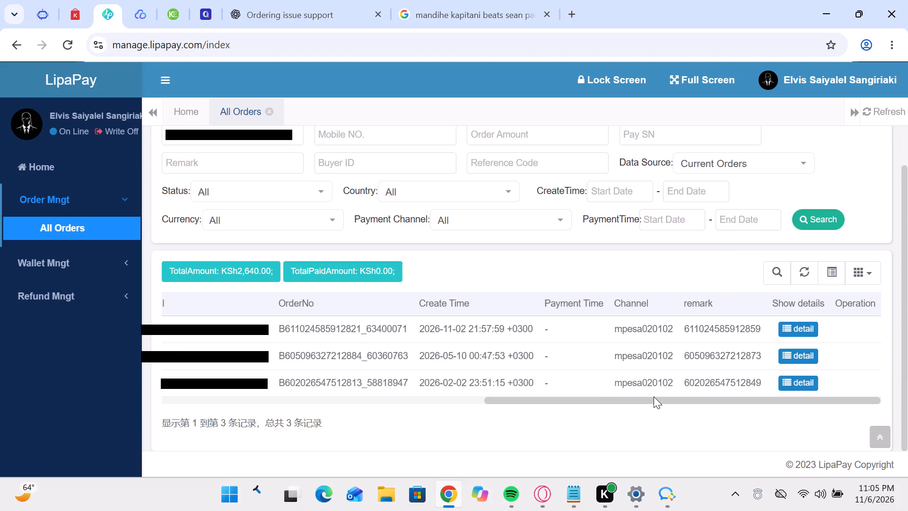
drag(654, 396, 294, 383)
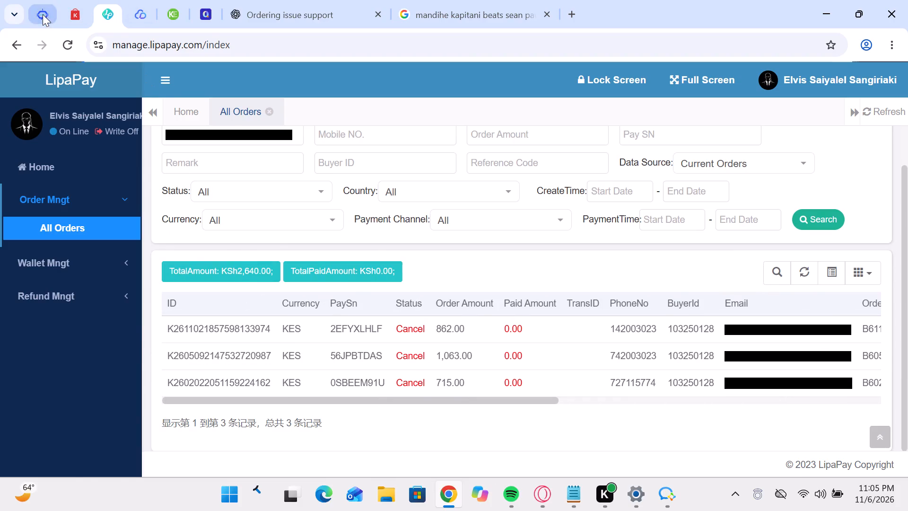
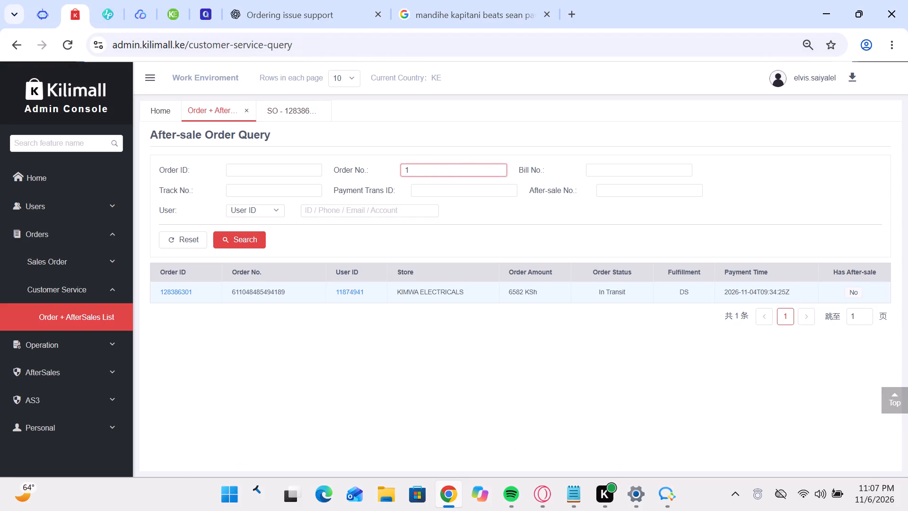
key(BackSpace)
key(BackSpace)
key(ctrl+v)
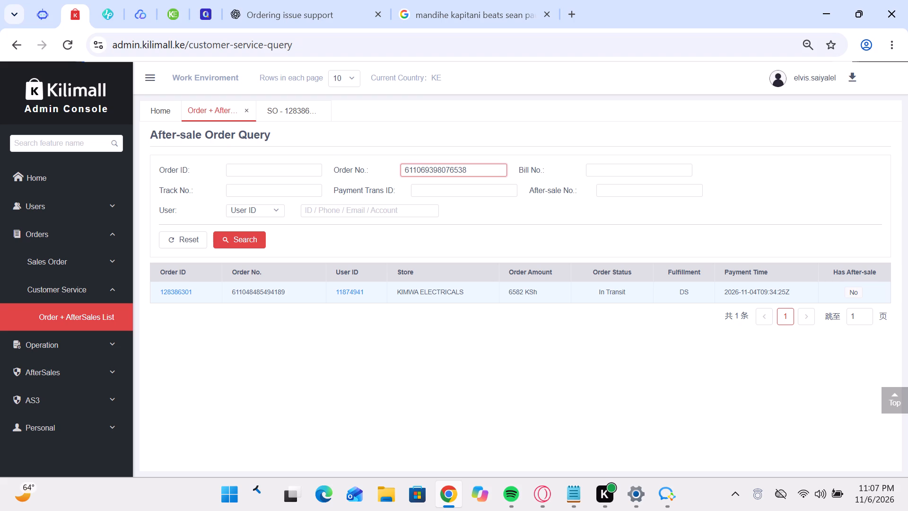
click(235, 238)
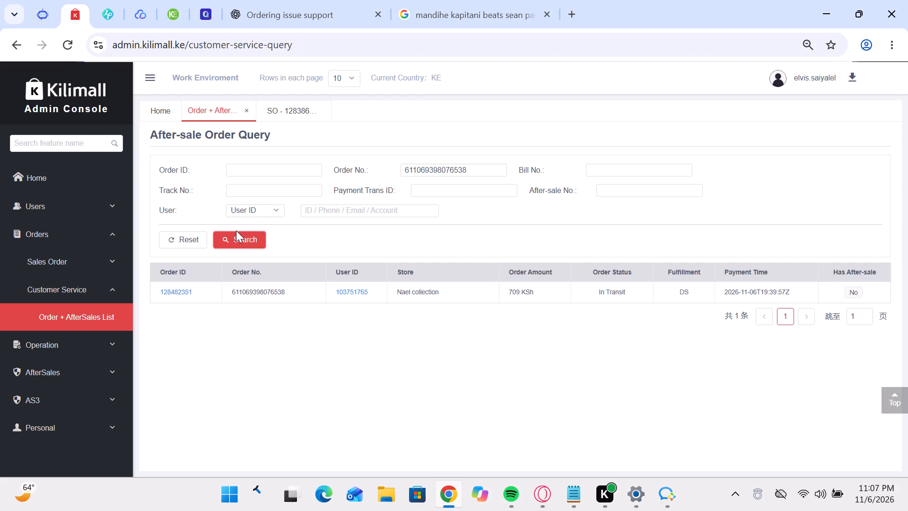
Open the found order's details, expand its logistics information, and examine the parcel tracking, order status and payment information.
click(177, 290)
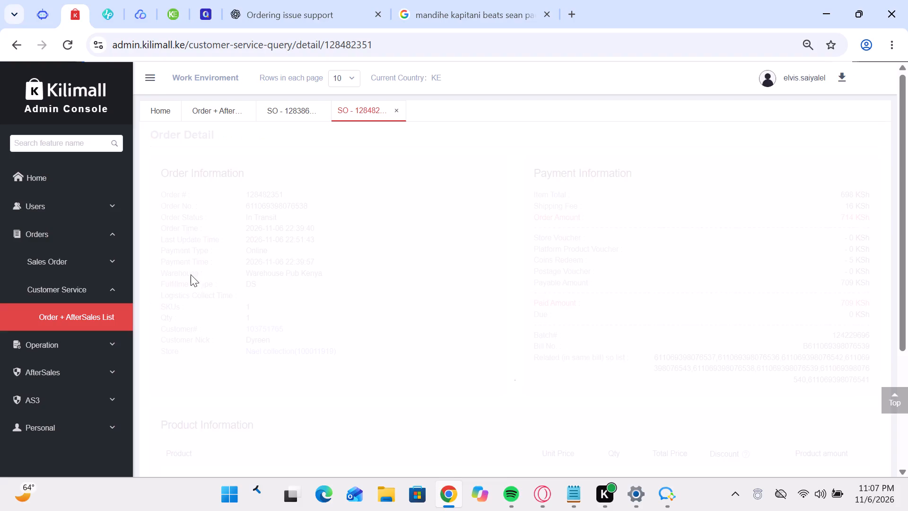
scroll(192, 264, down, 6)
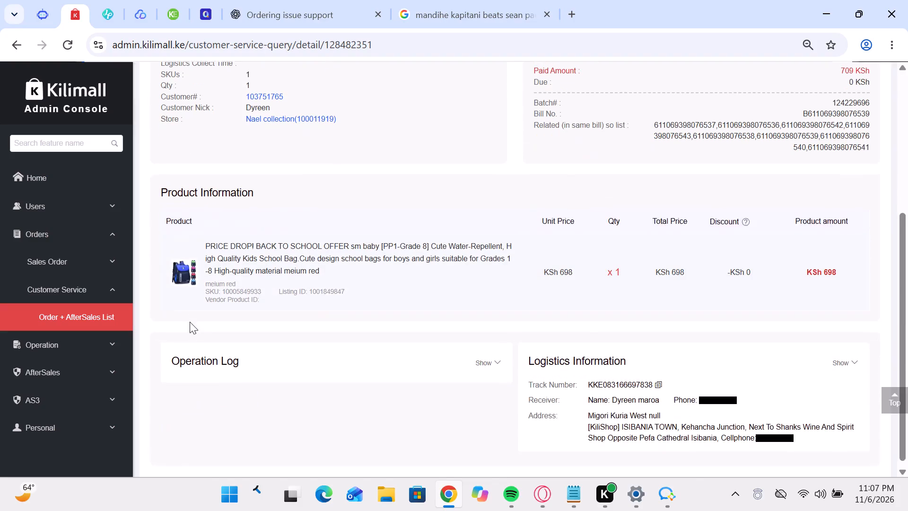
scroll(190, 322, down, 3)
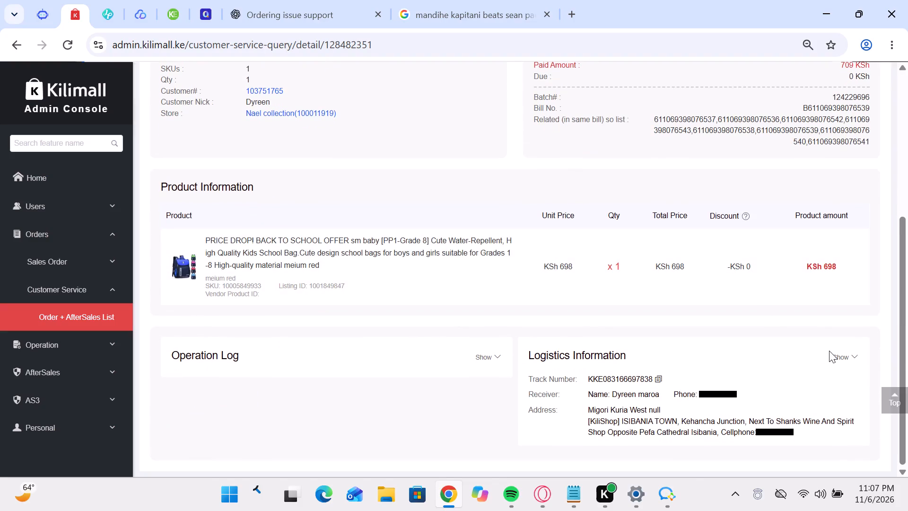
click(832, 353)
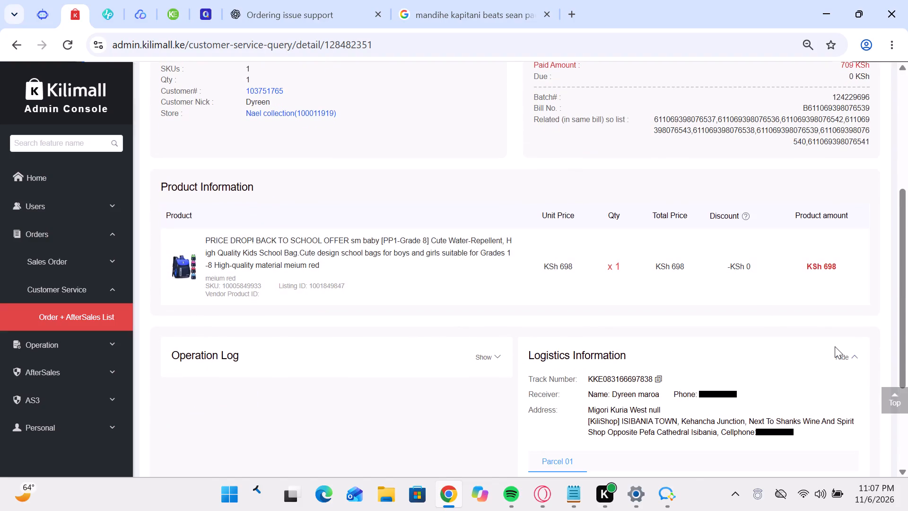
scroll(752, 344, down, 3)
scroll(709, 358, down, 1)
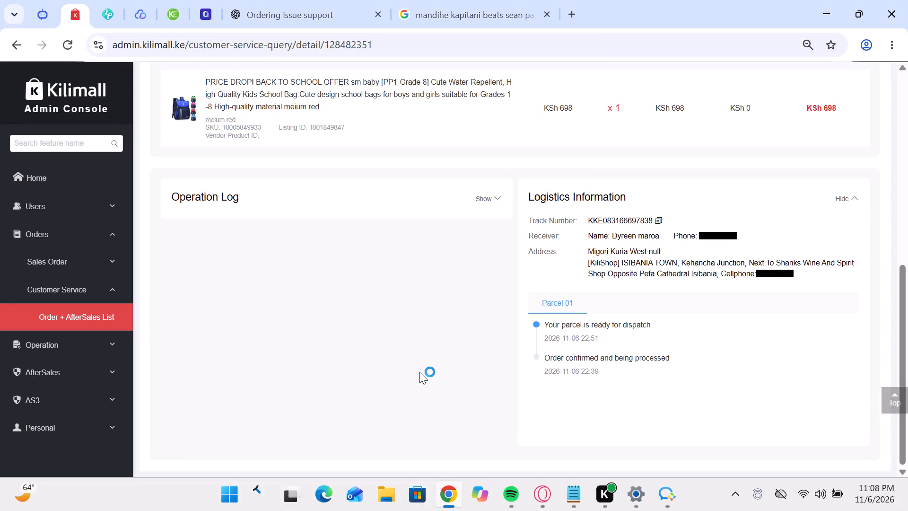
scroll(360, 317, up, 5)
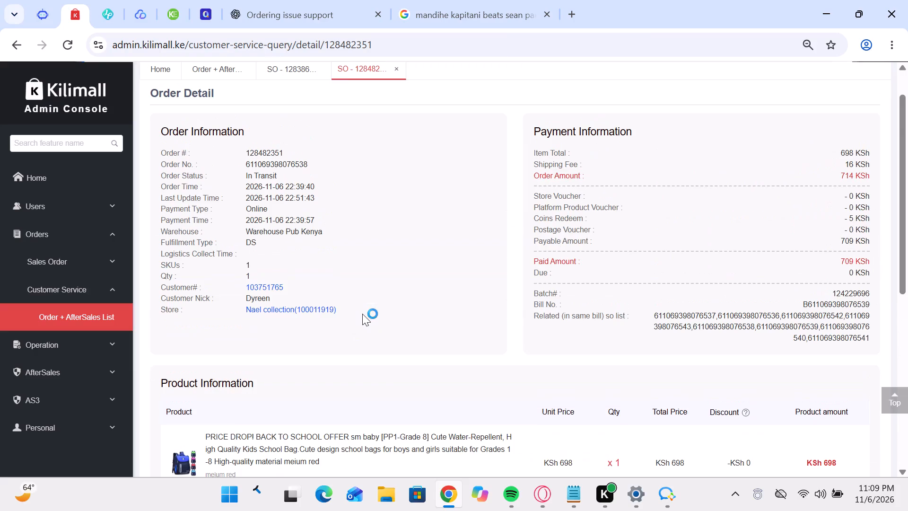
scroll(362, 314, up, 2)
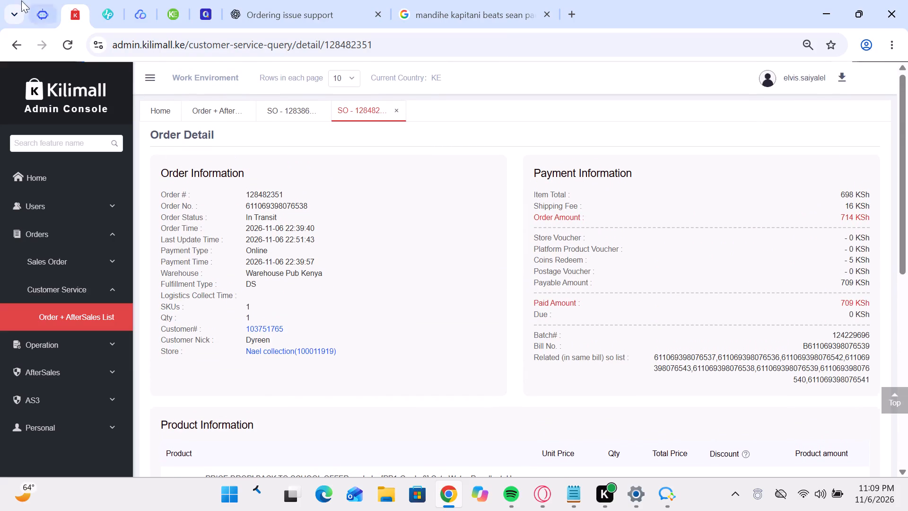
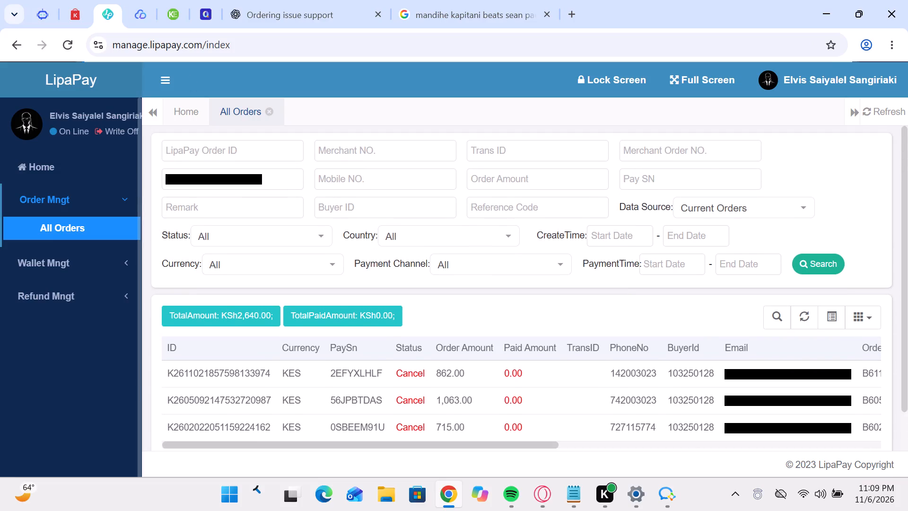
Search all orders by the entered customer identifier and examine the payment statuses, payment times, channels and order numbers listed under remark.
click(812, 260)
scroll(587, 314, down, 4)
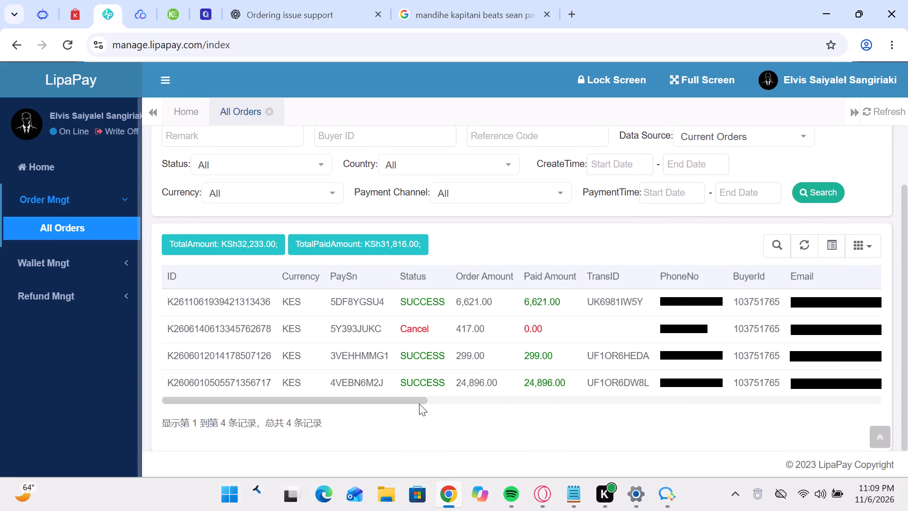
drag(410, 402, 755, 393)
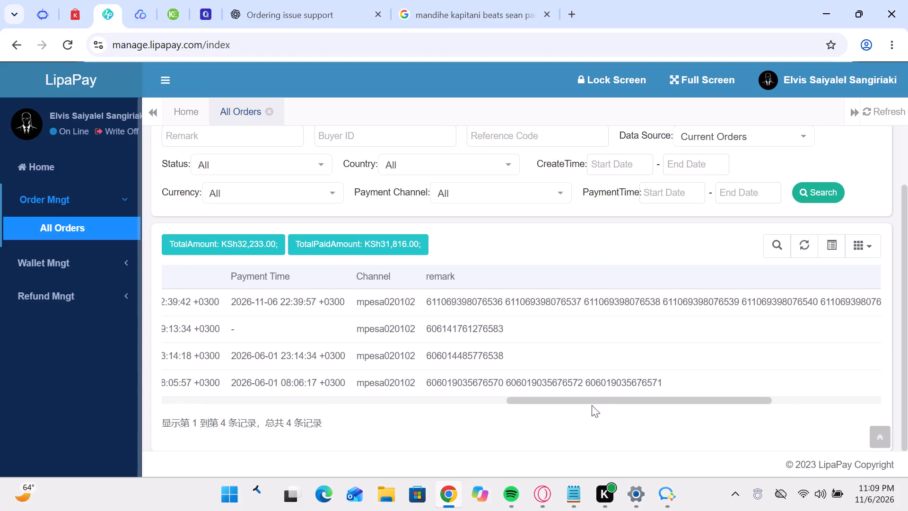
drag(592, 405, 636, 404)
click(608, 396)
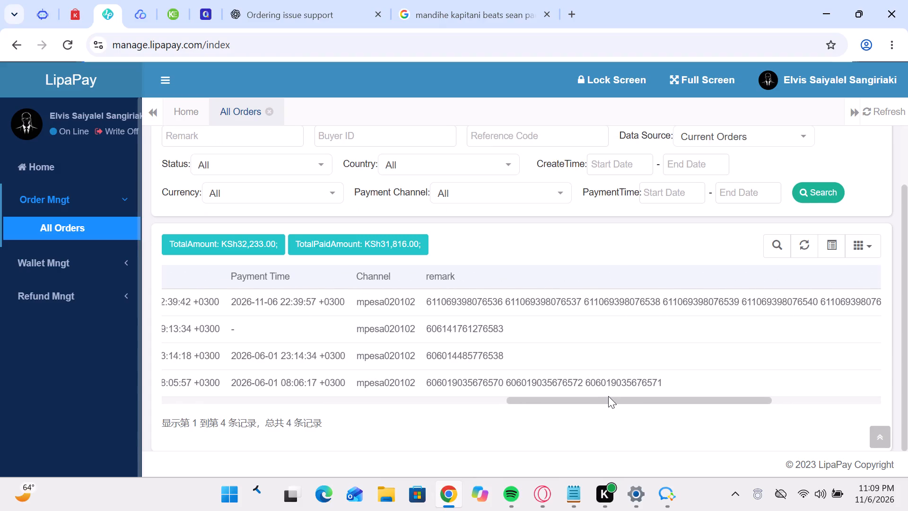
click(608, 396)
drag(609, 400, 681, 400)
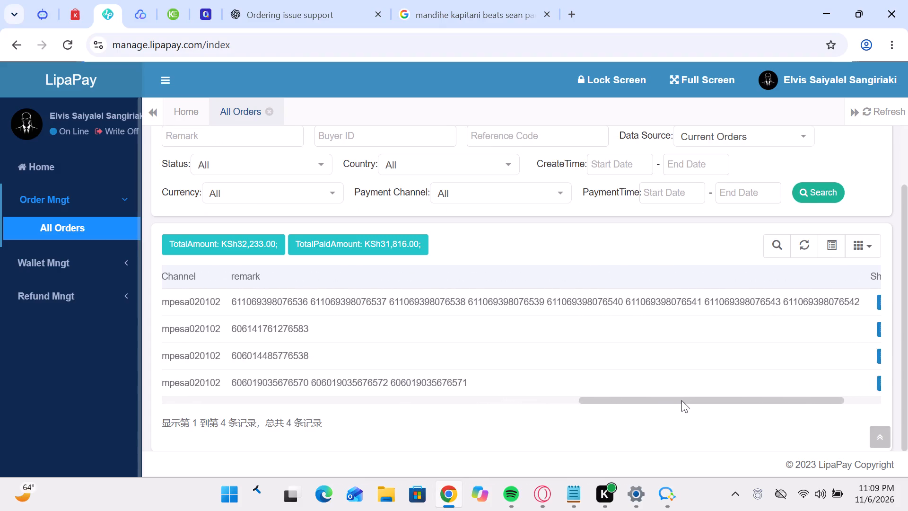
drag(681, 400, 681, 403)
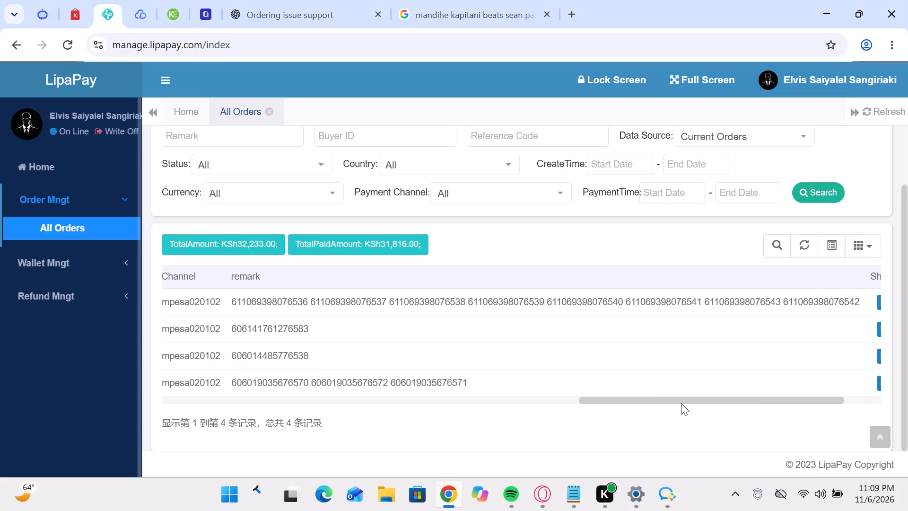
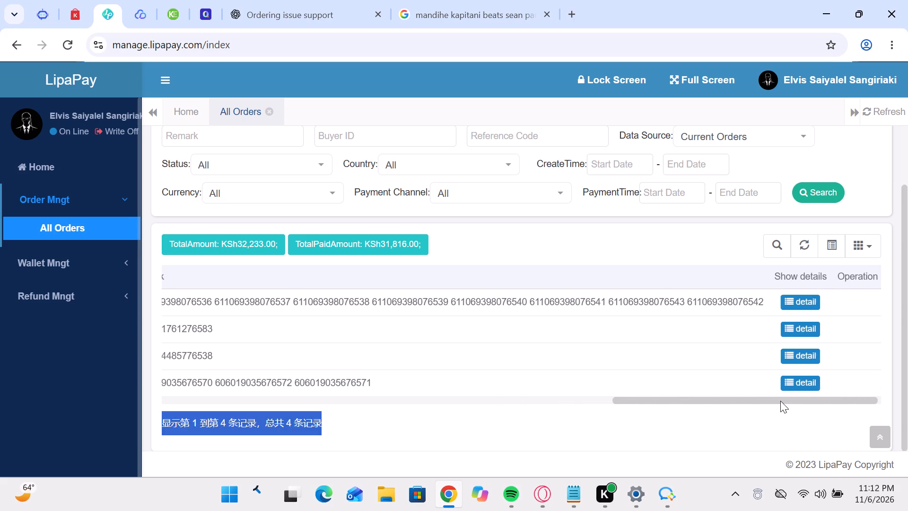
Capture a screenshot of the LipaPay All Orders page showing the full remark column, using WeCom's screenshot tool with its window hidden.
drag(780, 401, 764, 400)
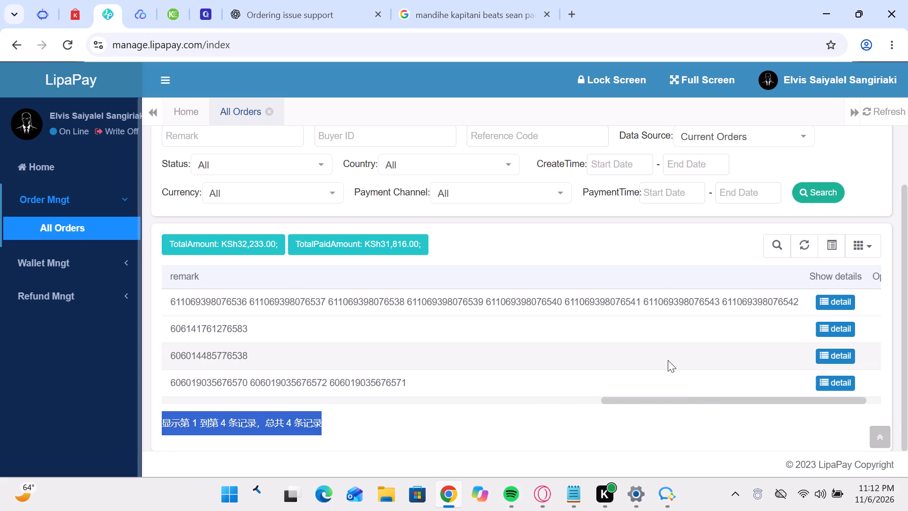
click(659, 496)
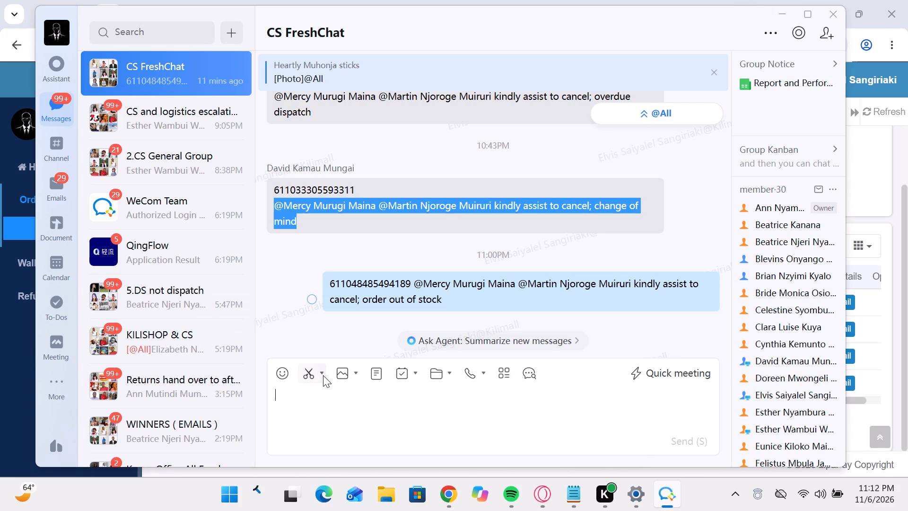
click(323, 375)
click(355, 389)
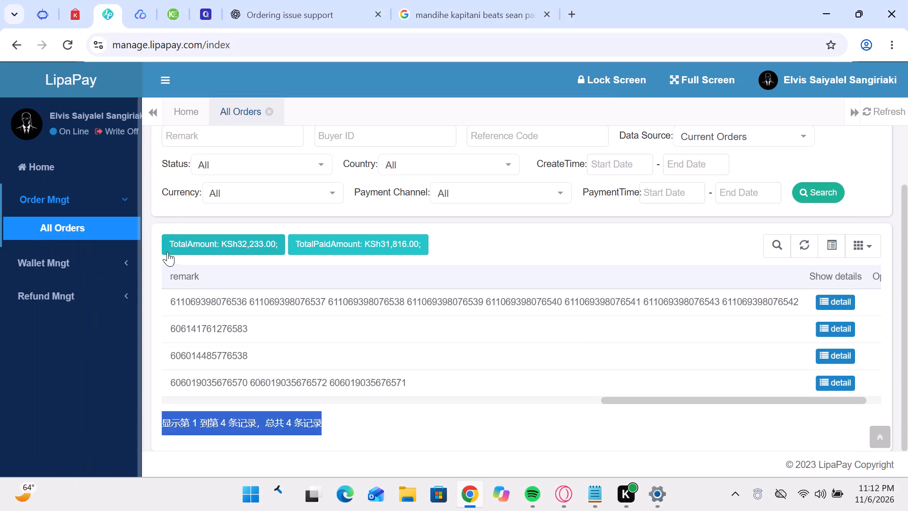
drag(142, 76, 414, 283)
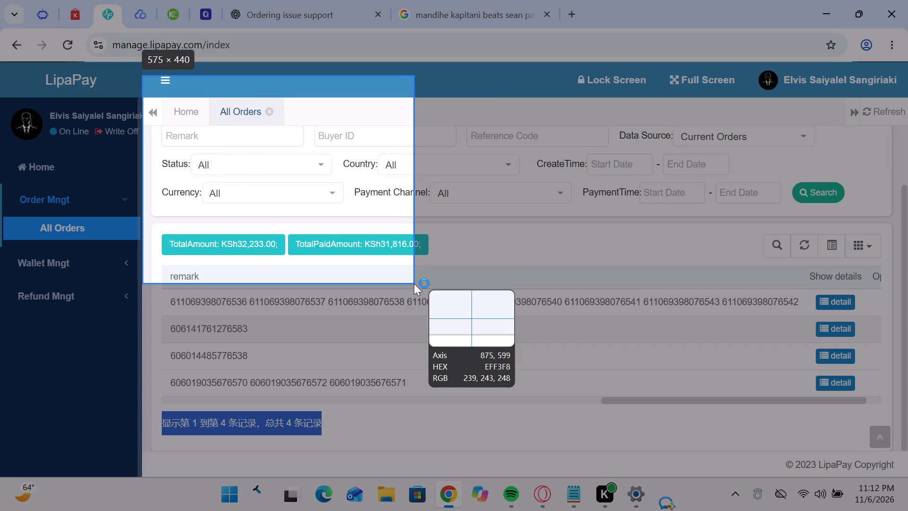
drag(414, 283, 907, 478)
click(582, 51)
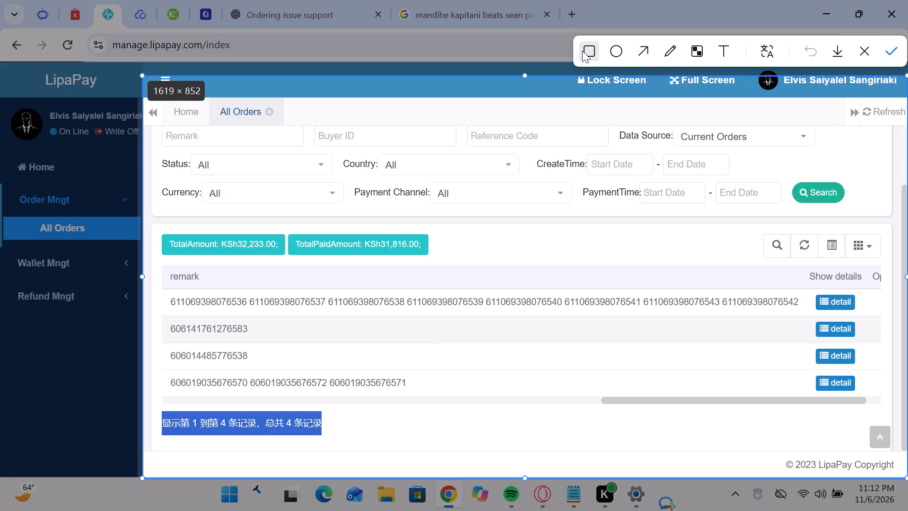
drag(326, 290, 334, 302)
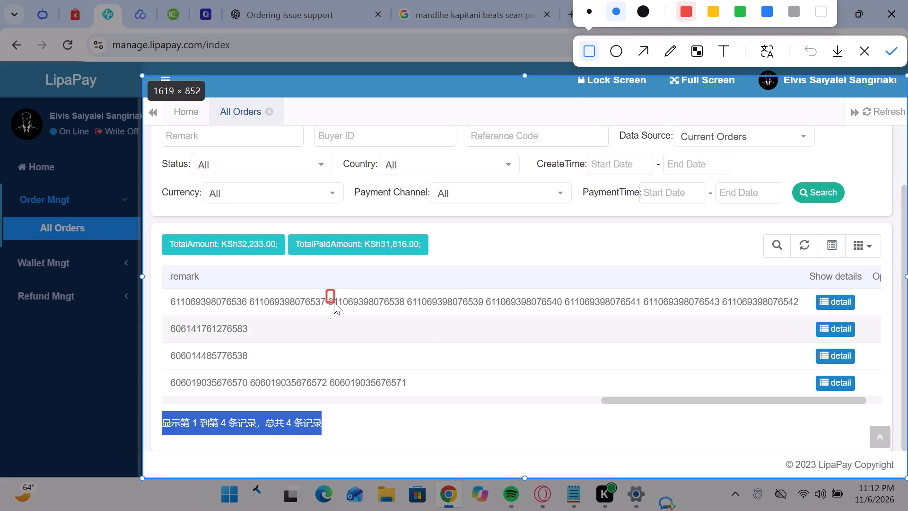
drag(334, 302, 407, 312)
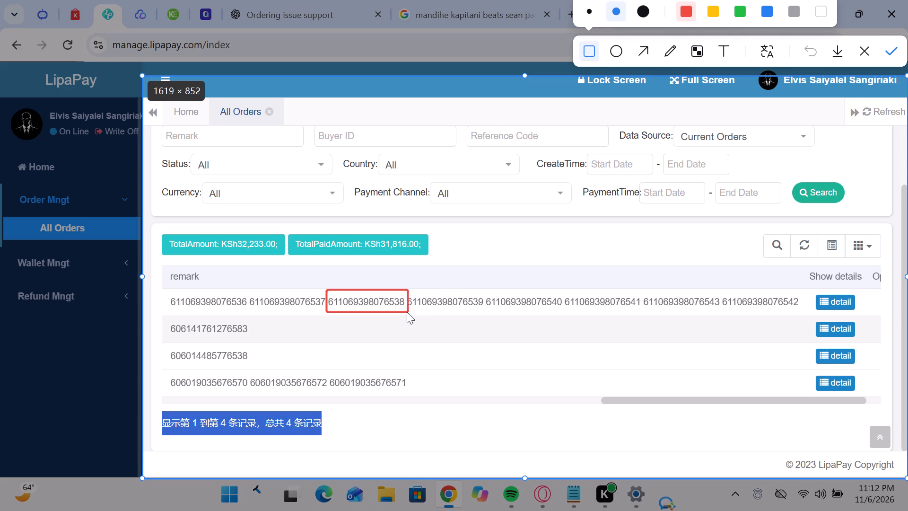
drag(407, 312, 406, 311)
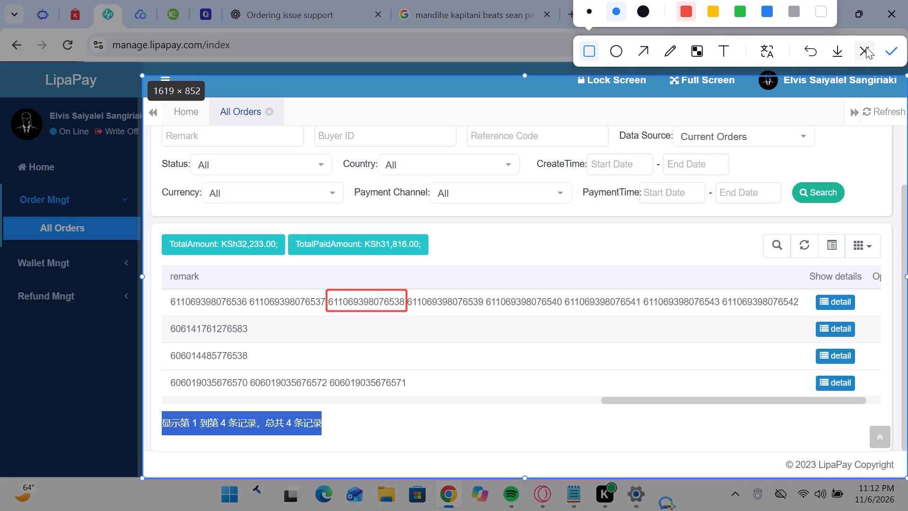
click(835, 50)
click(786, 346)
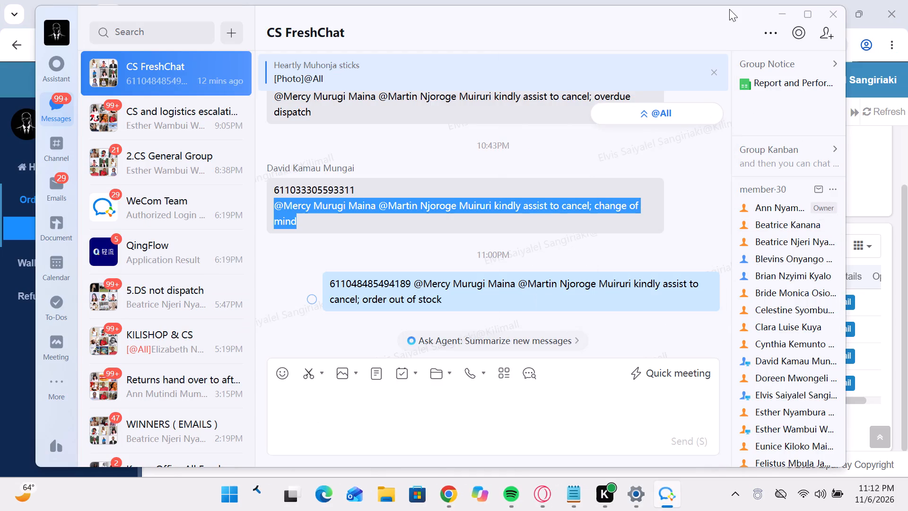
Minimise WeCom and return to the LipaPay All Orders page in Chrome.
click(782, 13)
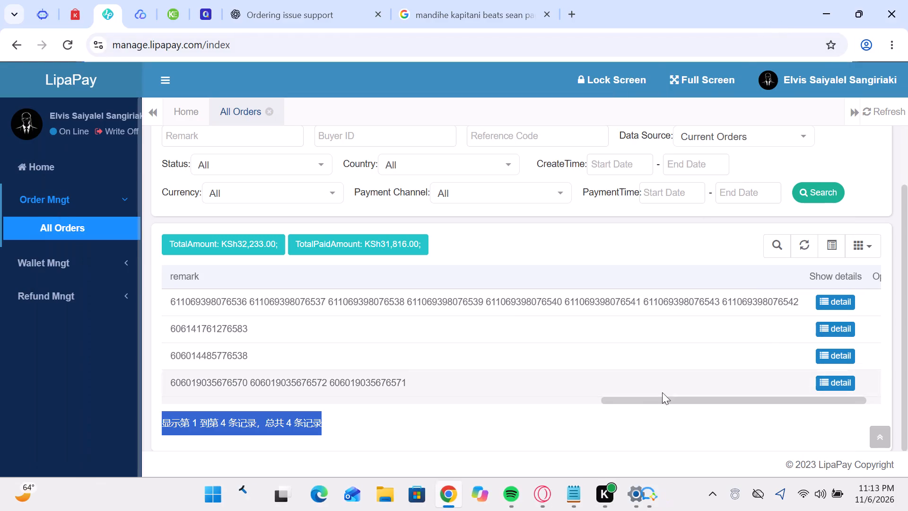
click(433, 492)
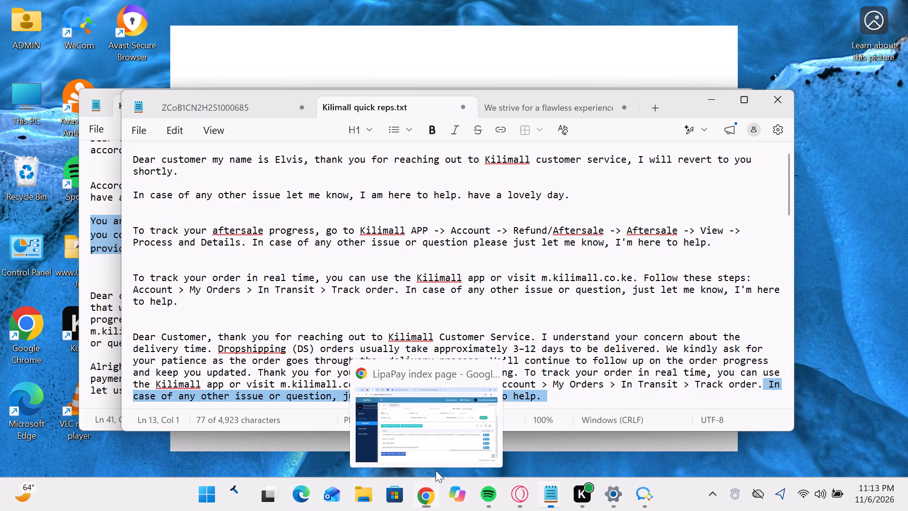
click(422, 490)
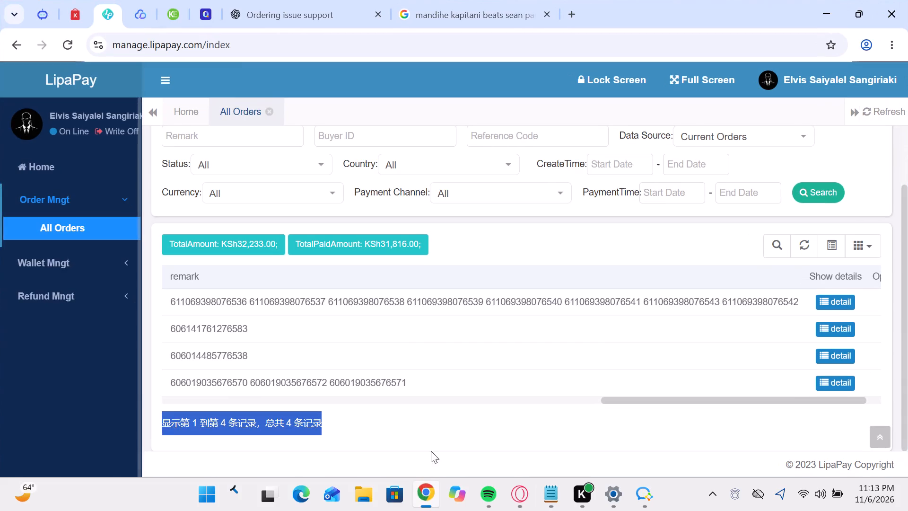
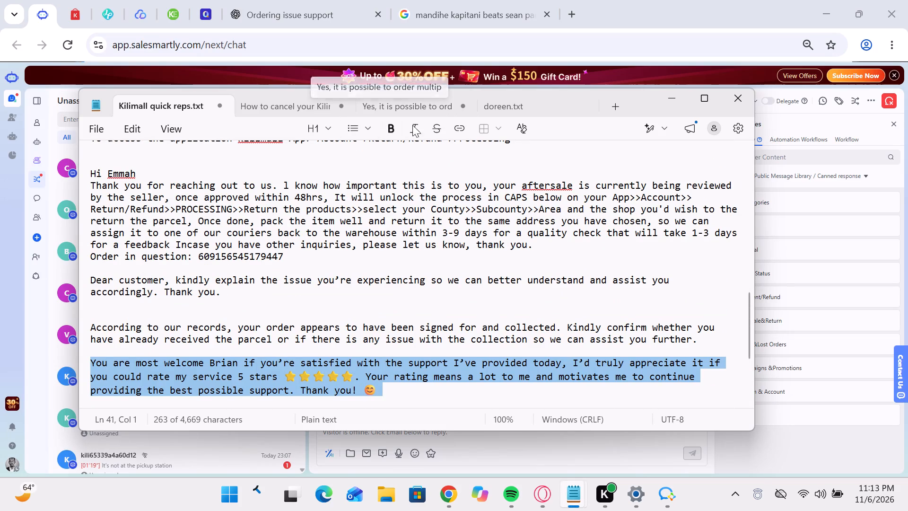
In the other Notepad window of Kilimall quick reps.txt, copy the opening greeting that introduces the agent and ends "I will revert to you shortly.".
scroll(412, 125, up, 6)
scroll(567, 305, up, 16)
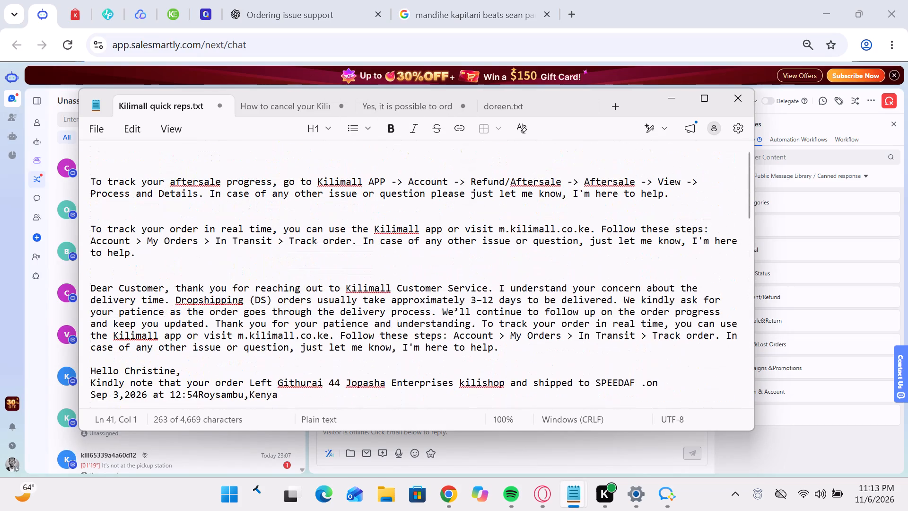
scroll(522, 305, up, 3)
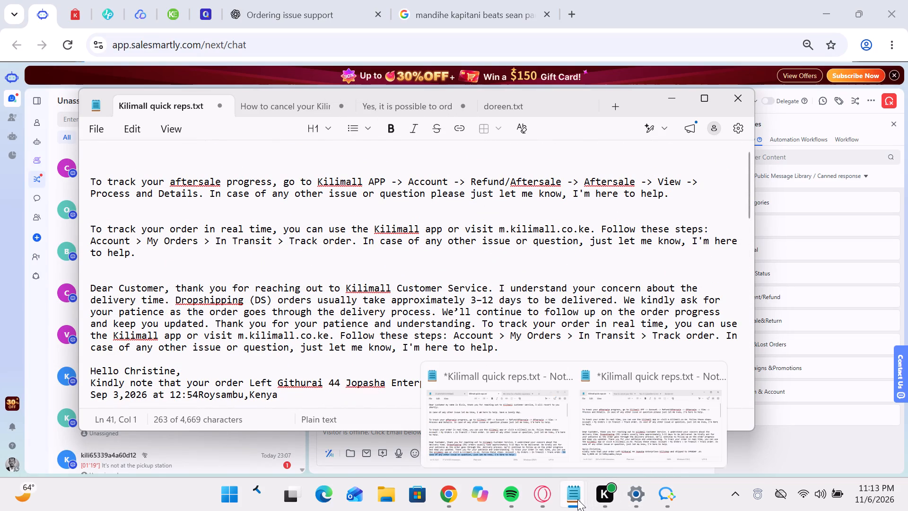
click(577, 499)
click(514, 413)
scroll(88, 218, up, 4)
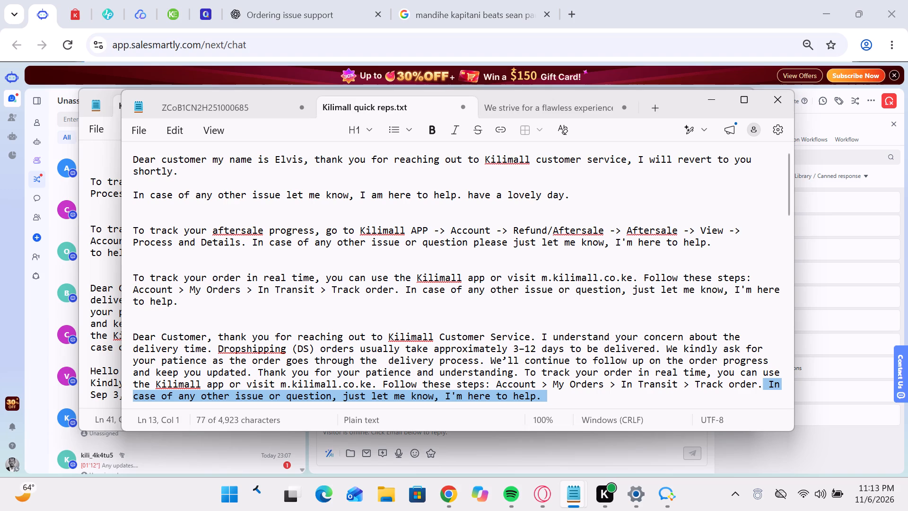
drag(192, 172, 129, 145)
right_click(157, 155)
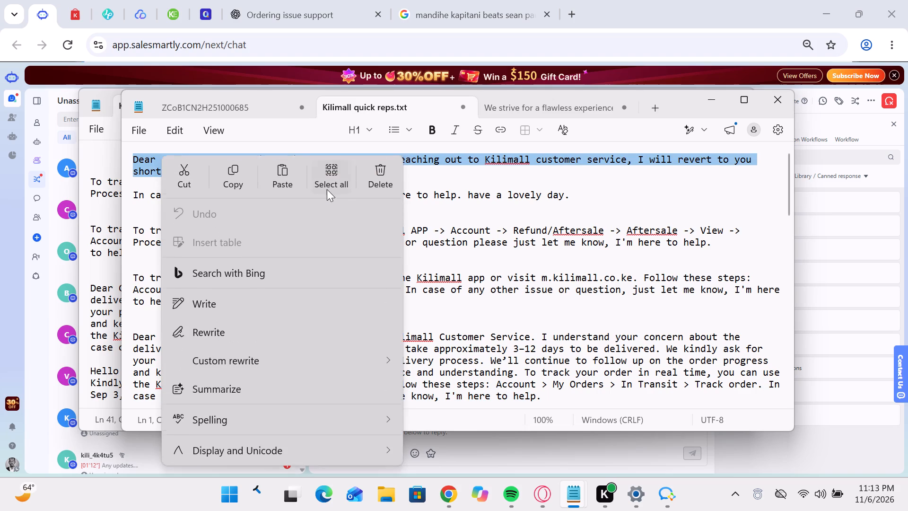
click(242, 172)
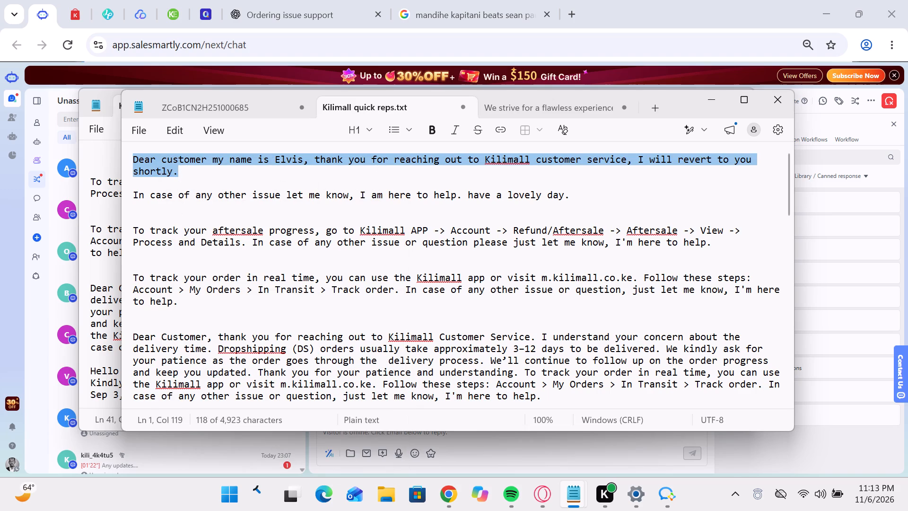
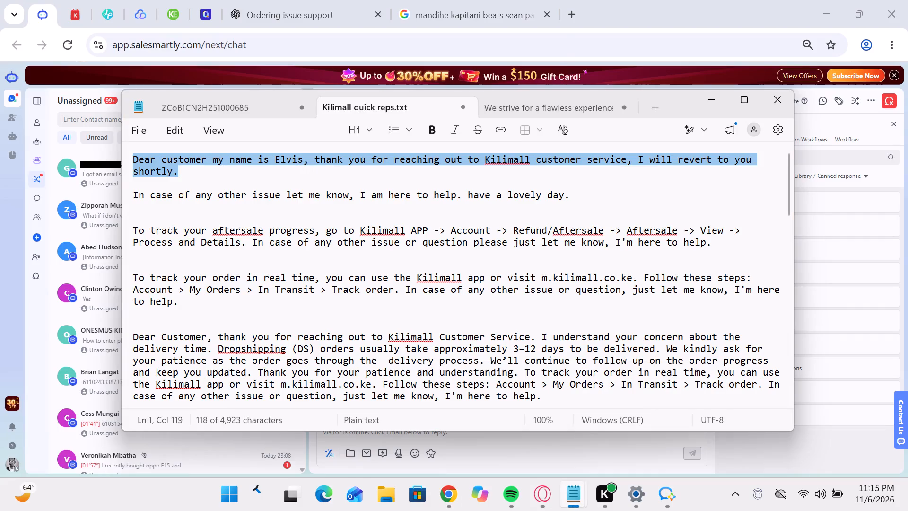
Reselect the full opening greeting ending "I will revert to you shortly." in Kilimall quick reps.txt to copy it again.
click(300, 166)
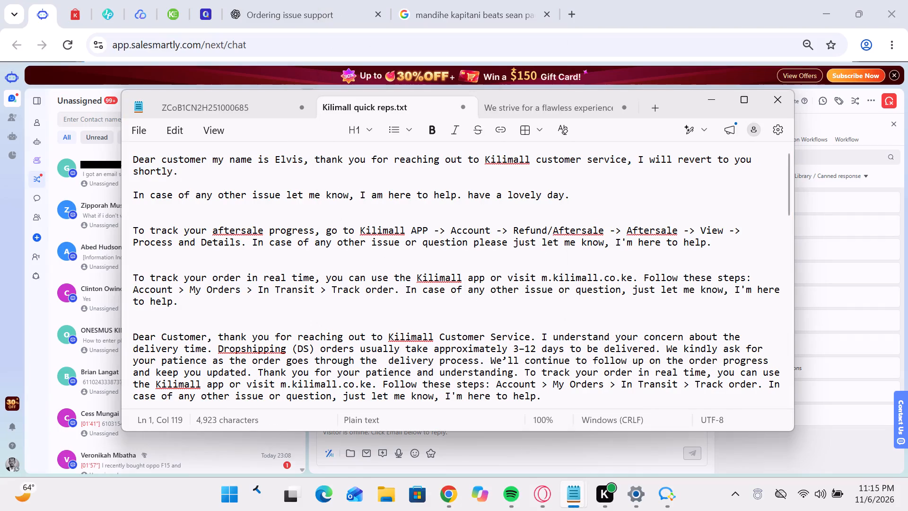
triple_click(301, 162)
click(301, 162)
double_click(301, 162)
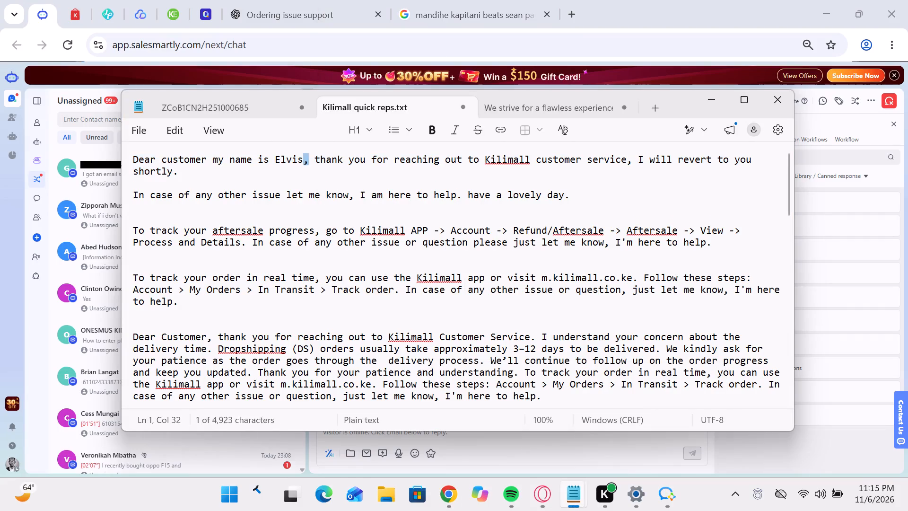
triple_click(298, 162)
right_click(297, 162)
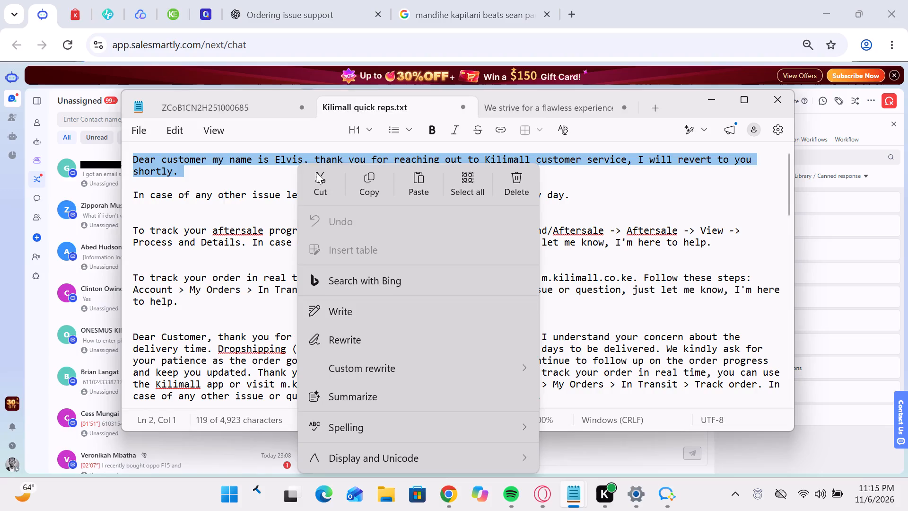
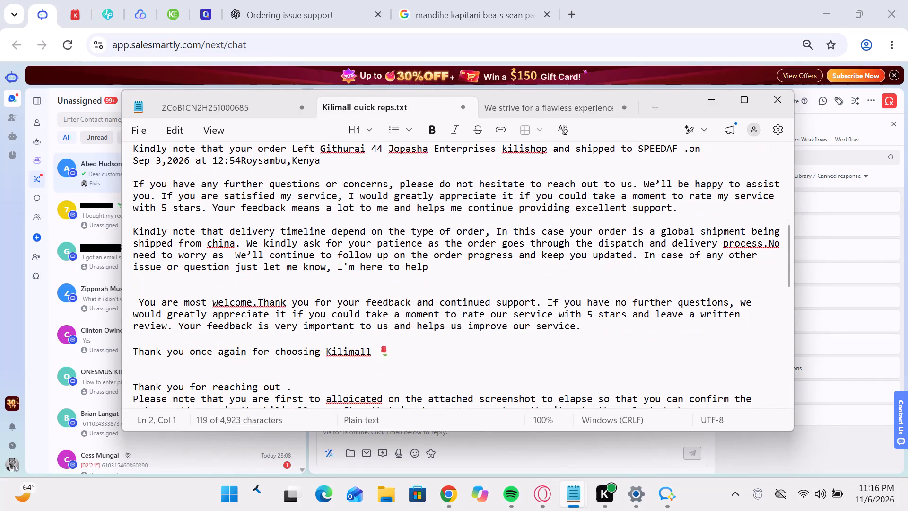
Select the canned reply from "kindly explain the issue you’re experiencing" to "Thank you." in Kilimall quick reps.txt, leaving out its "Dear customer," opening.
scroll(276, 312, down, 7)
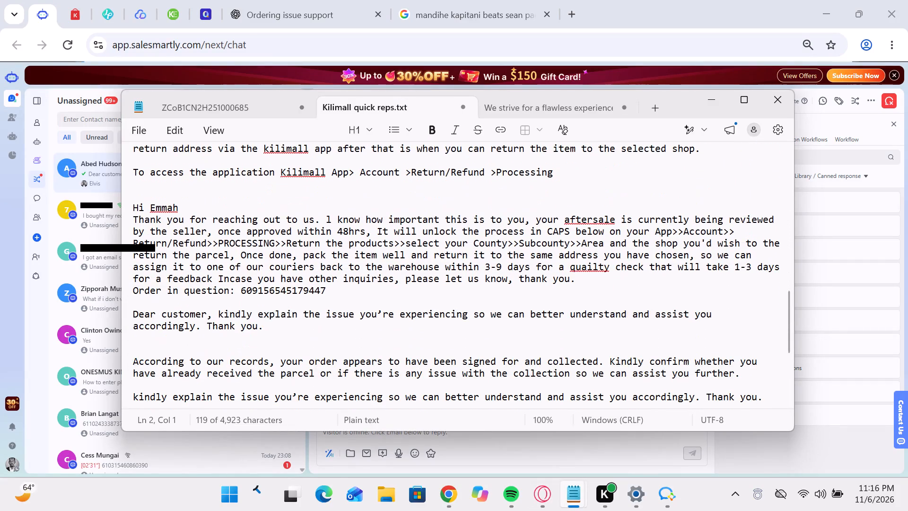
drag(264, 326, 214, 313)
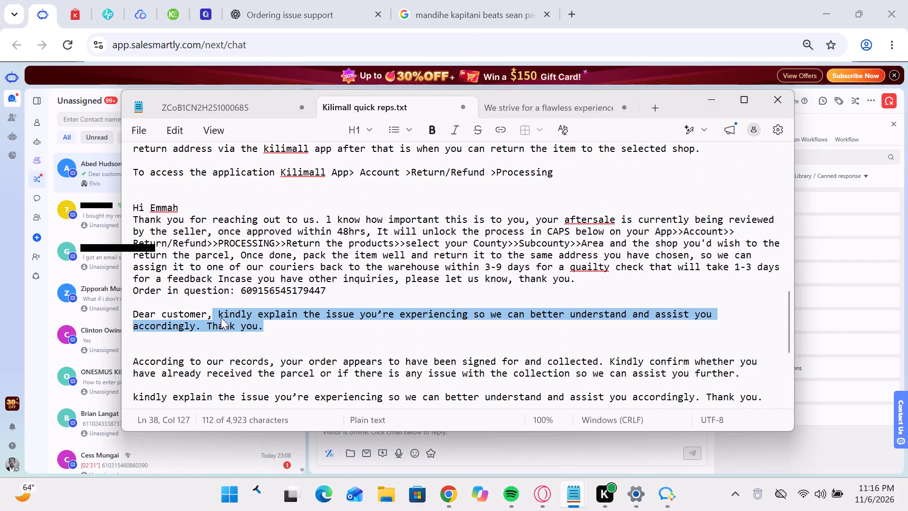
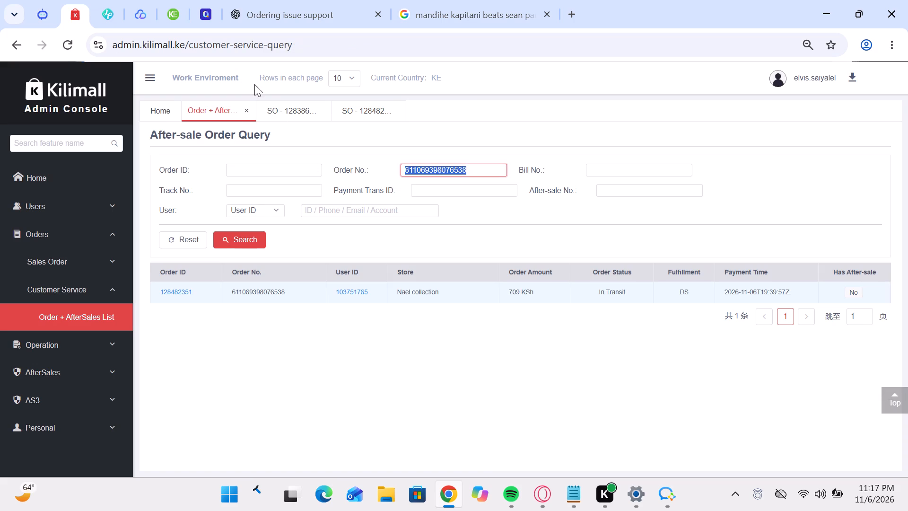
key(BackSpace)
key(ctrl+v)
key(ctrl+Return)
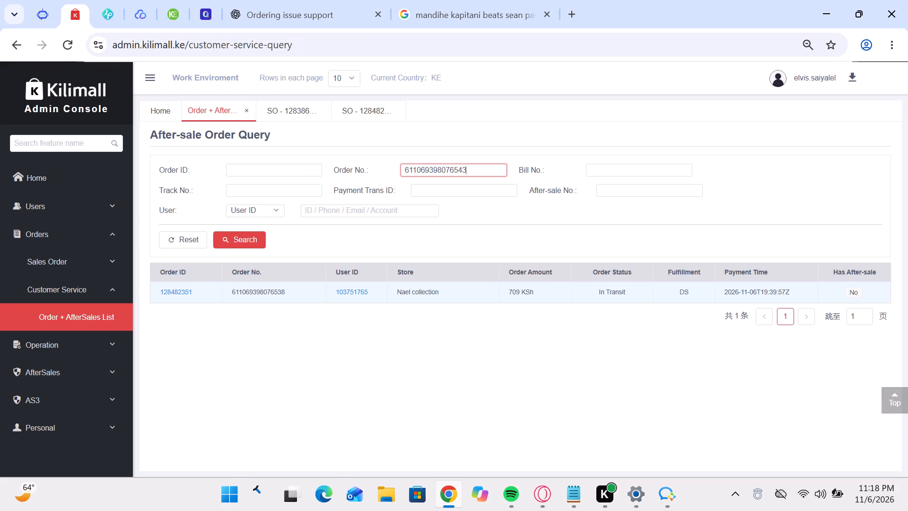
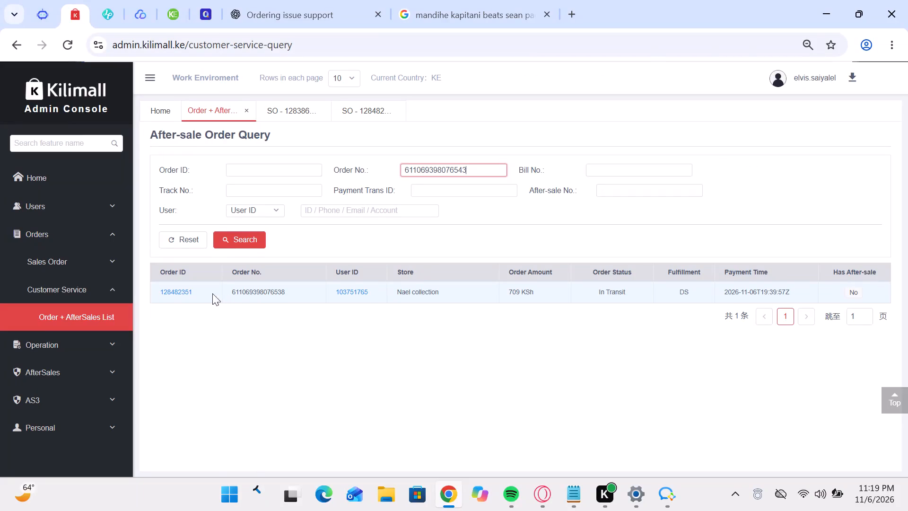
click(186, 293)
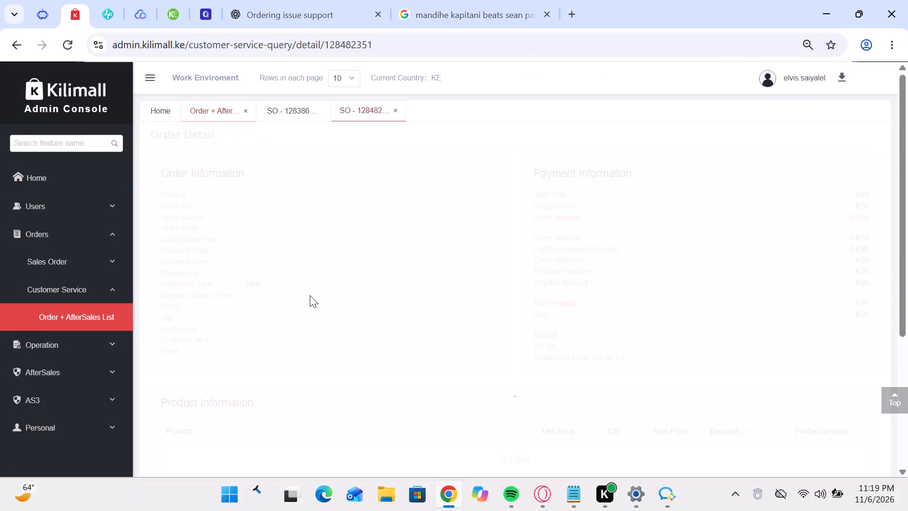
scroll(503, 281, down, 7)
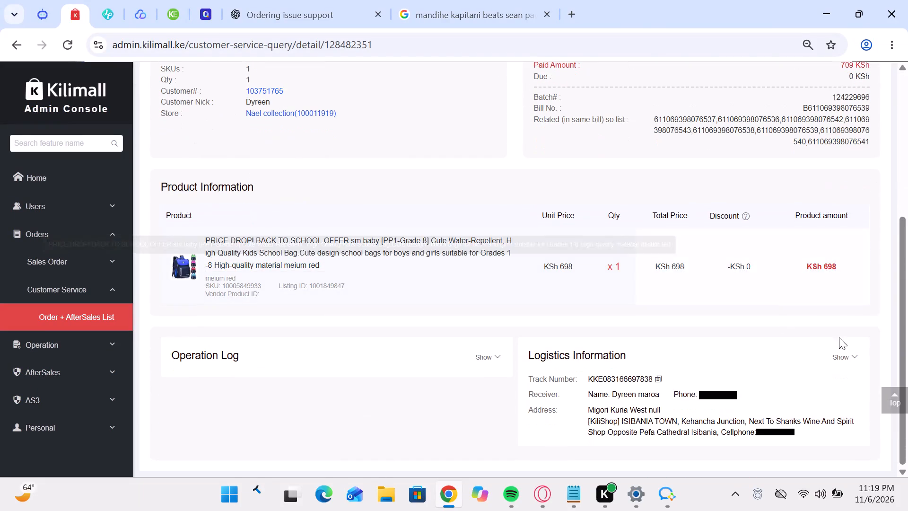
click(850, 355)
scroll(772, 331, down, 4)
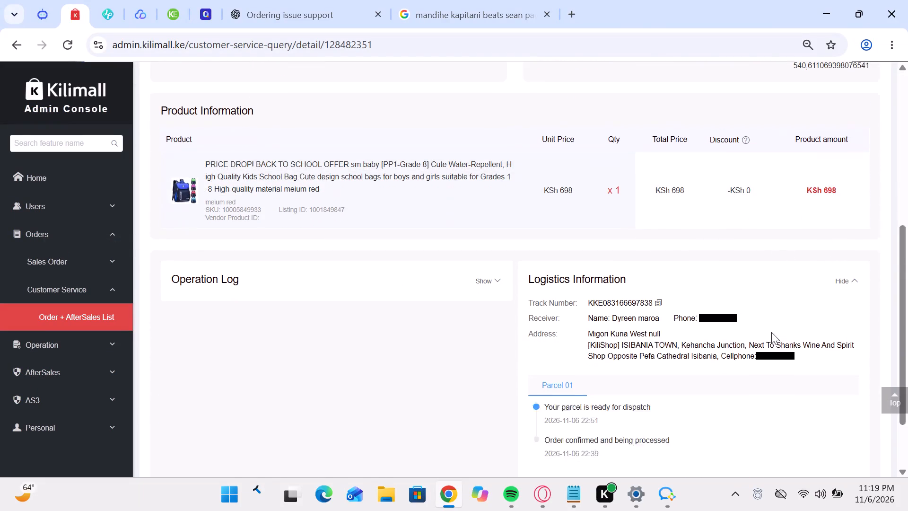
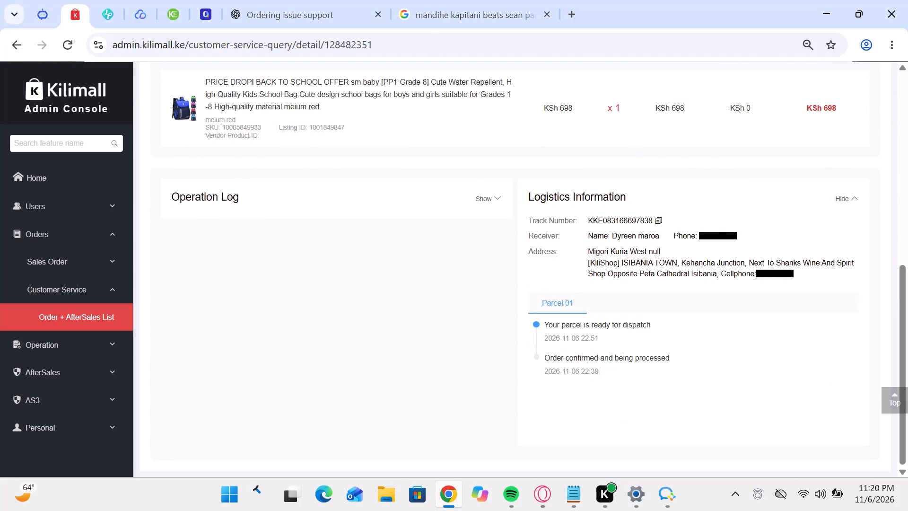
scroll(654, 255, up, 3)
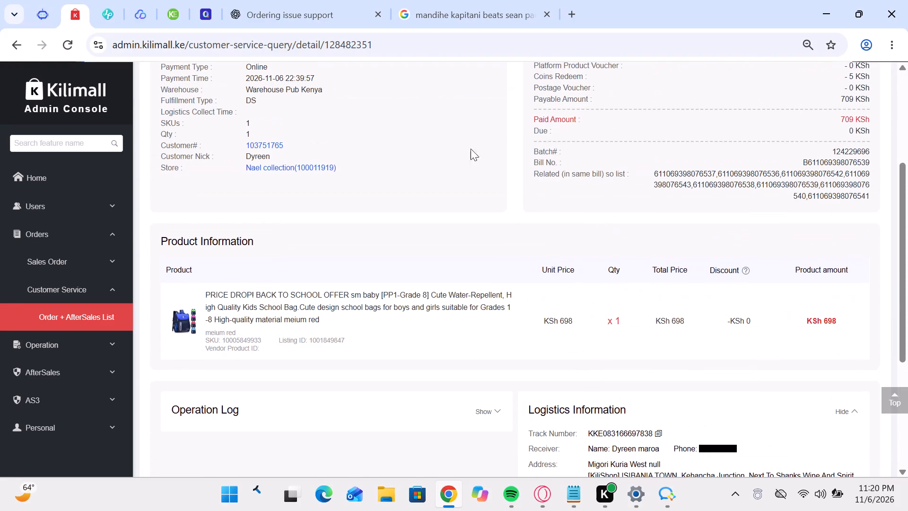
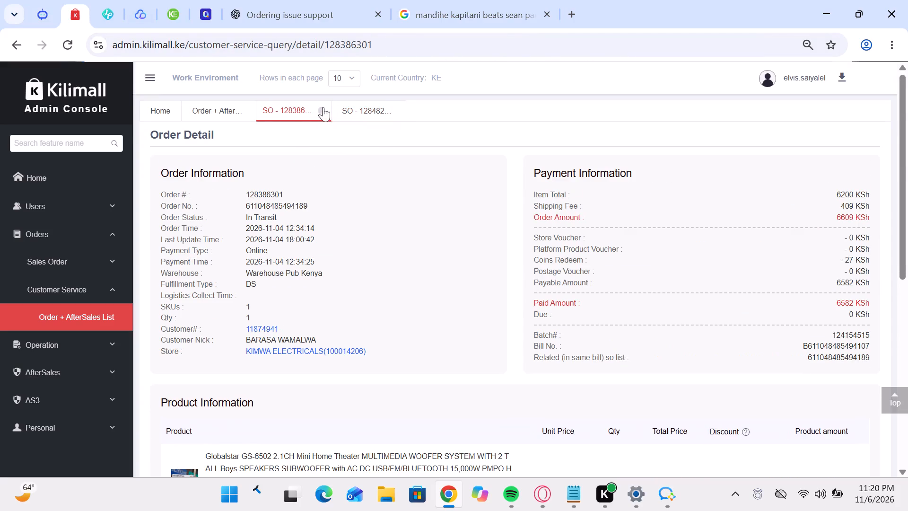
click(323, 107)
click(232, 114)
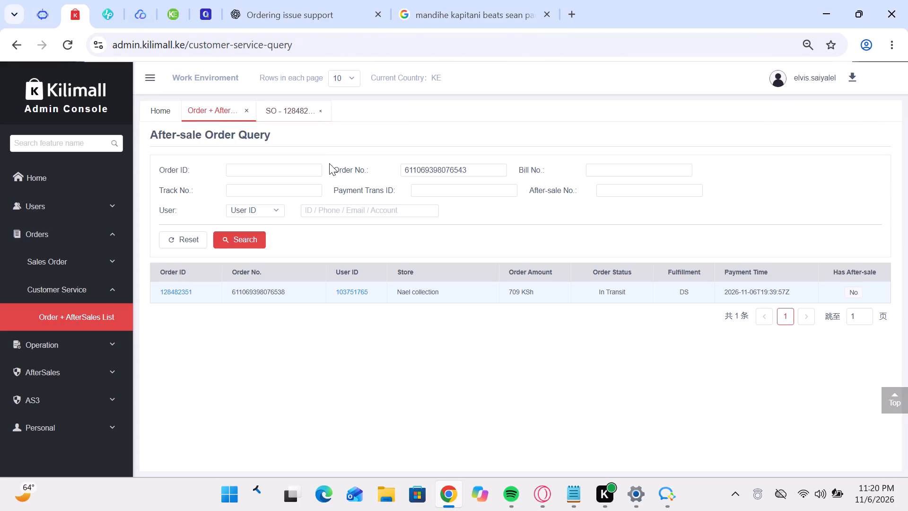
drag(478, 166, 379, 151)
key(BackSpace)
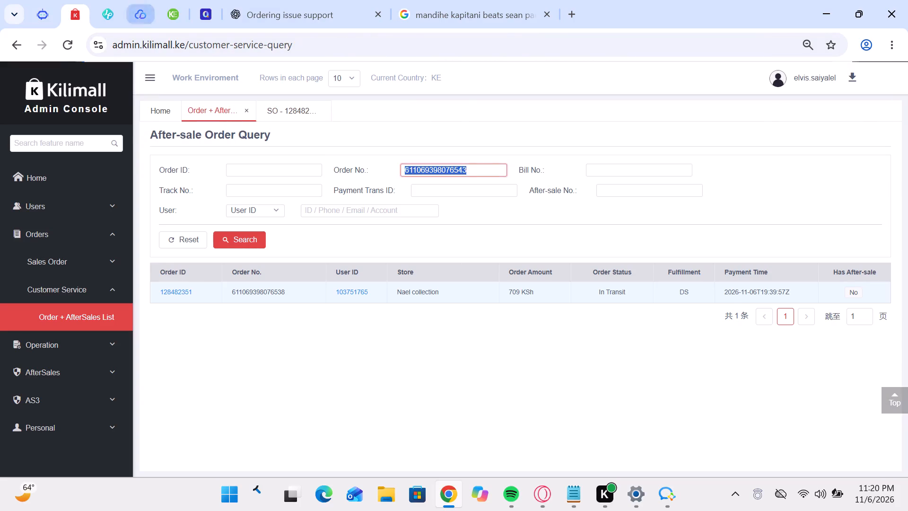
key(ctrl+v)
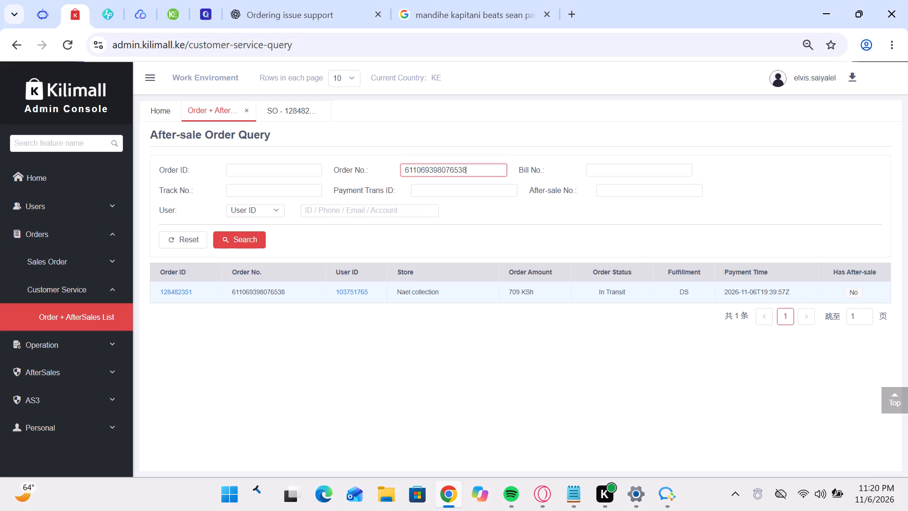
click(249, 237)
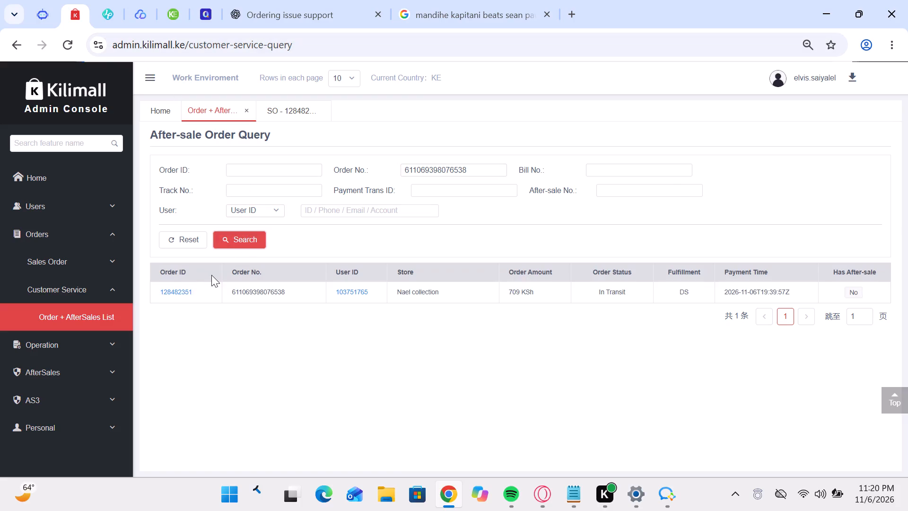
click(182, 291)
scroll(510, 249, down, 4)
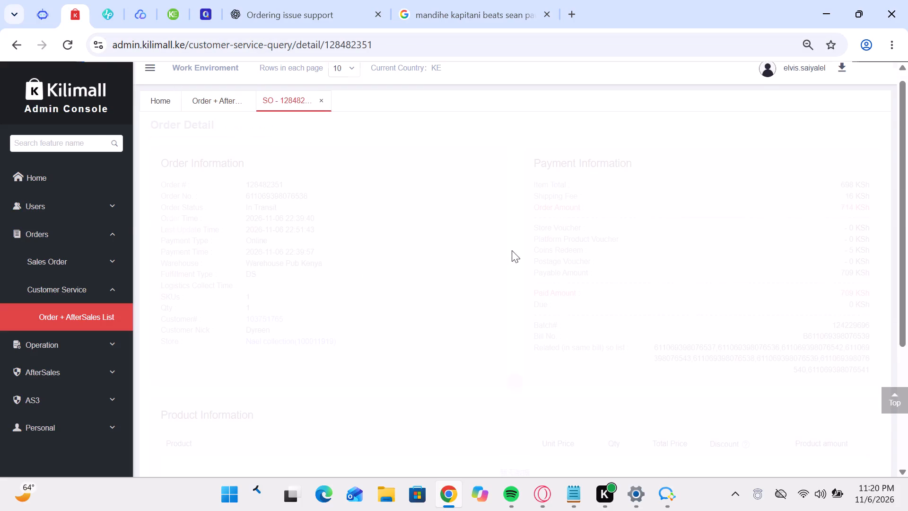
scroll(512, 250, down, 1)
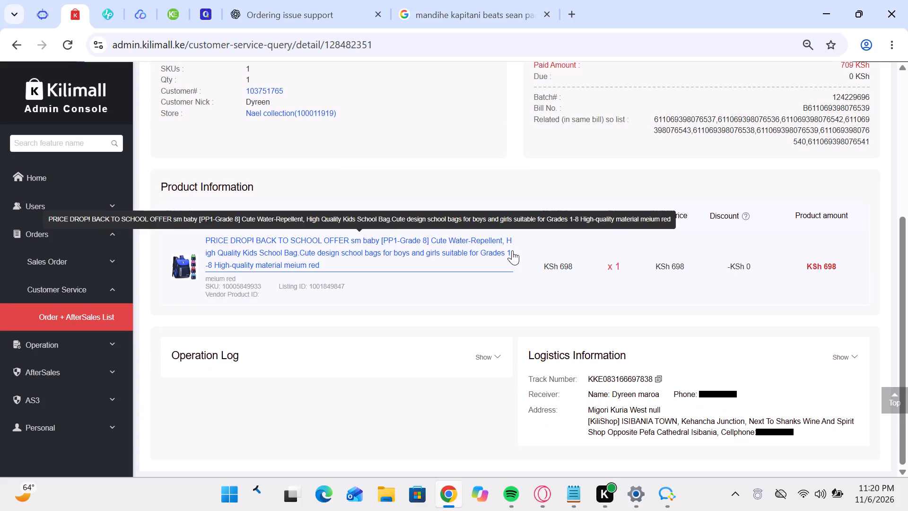
scroll(349, 112, up, 6)
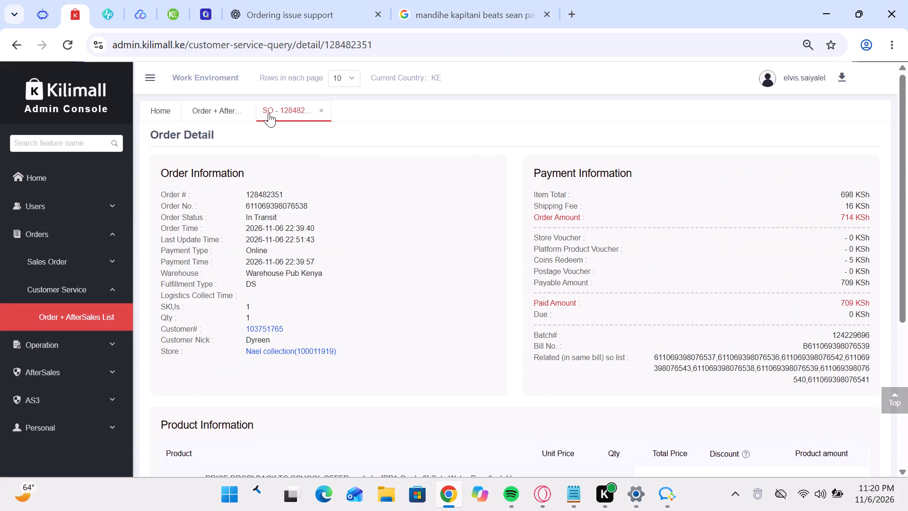
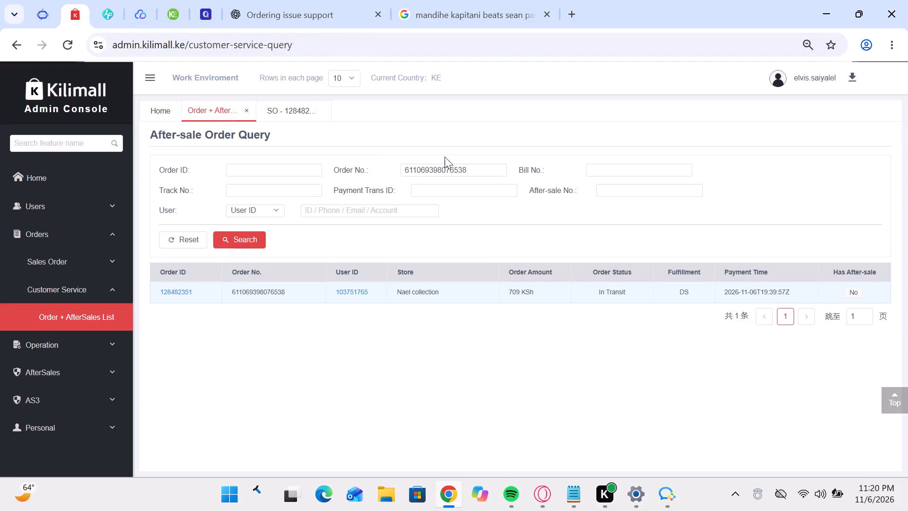
drag(486, 168, 257, 153)
key(BackSpace)
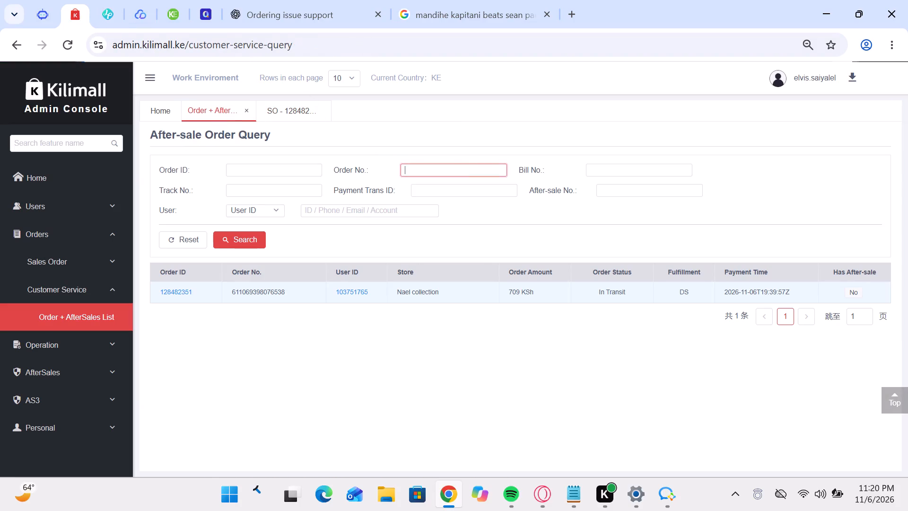
key(ctrl+v)
key(Return)
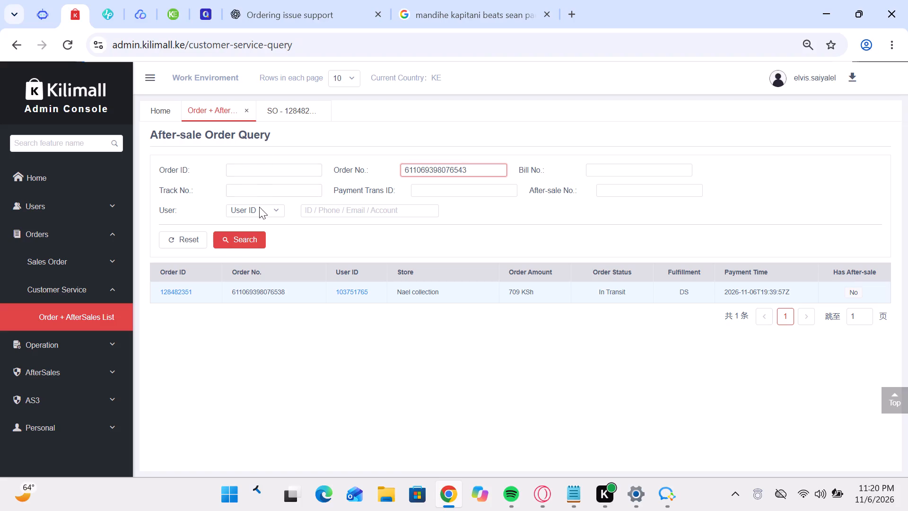
click(256, 236)
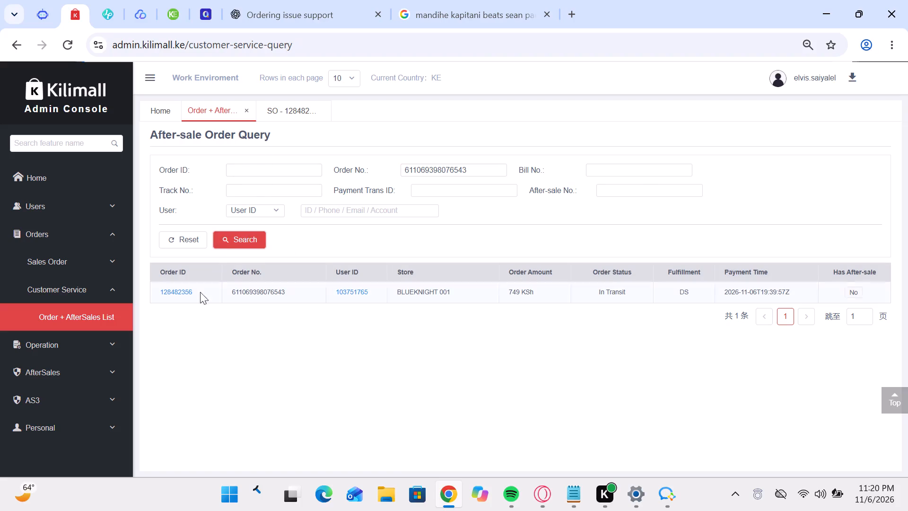
click(183, 292)
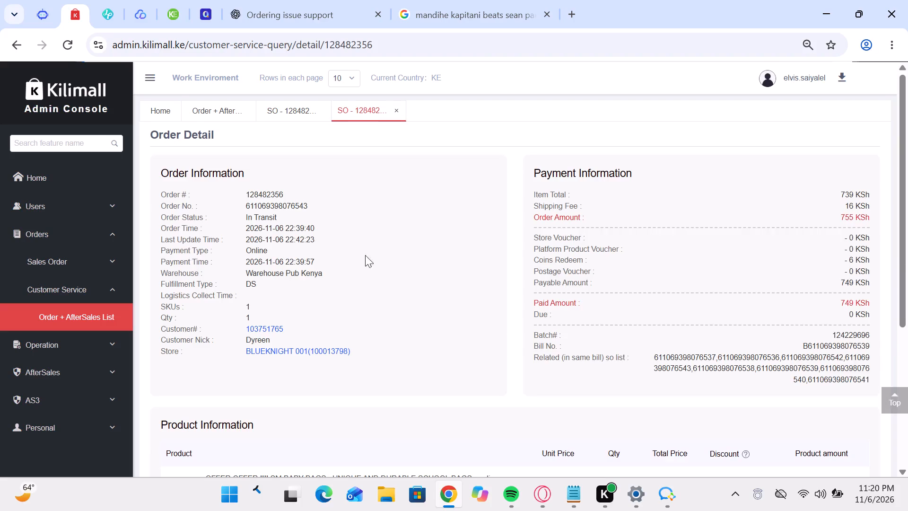
scroll(367, 258, down, 5)
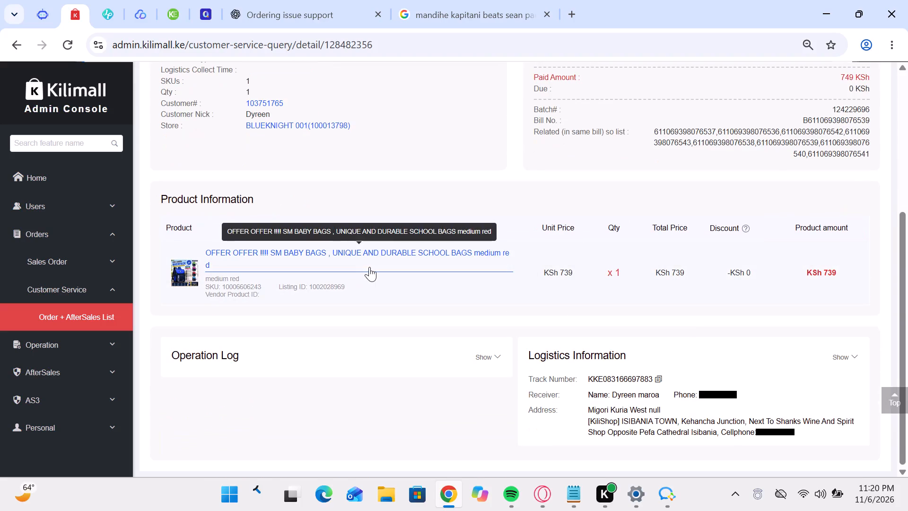
scroll(369, 267, up, 1)
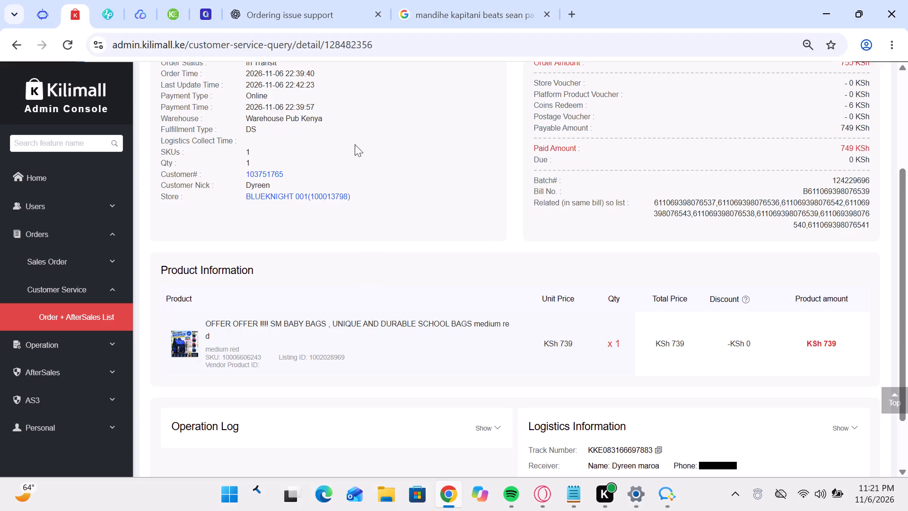
scroll(327, 113, up, 5)
click(303, 109)
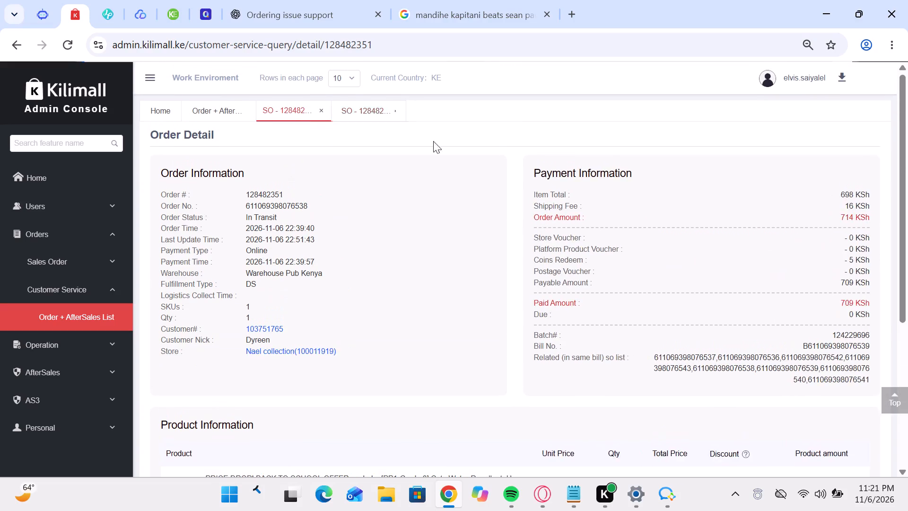
scroll(440, 149, down, 3)
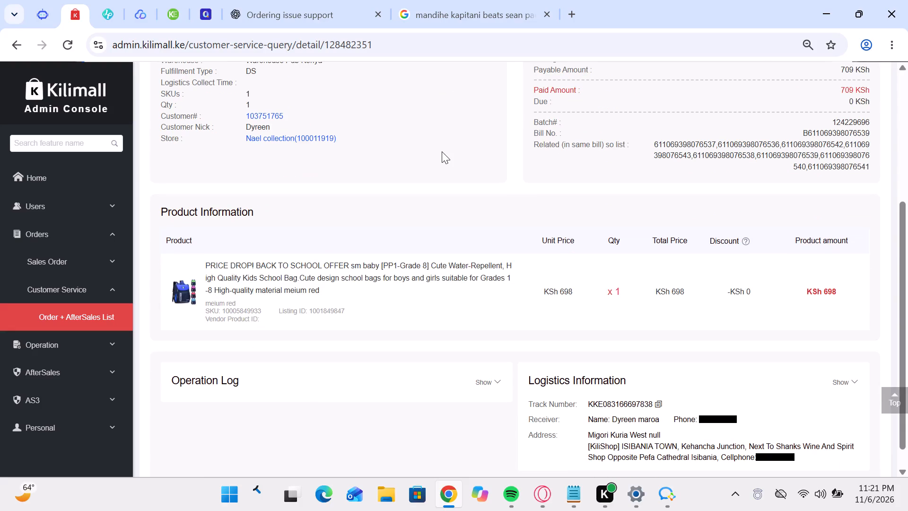
scroll(442, 151, up, 5)
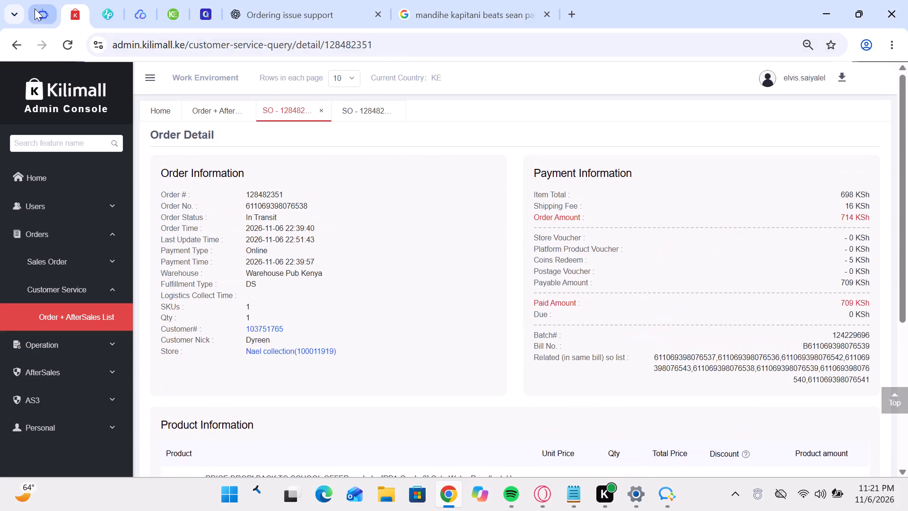
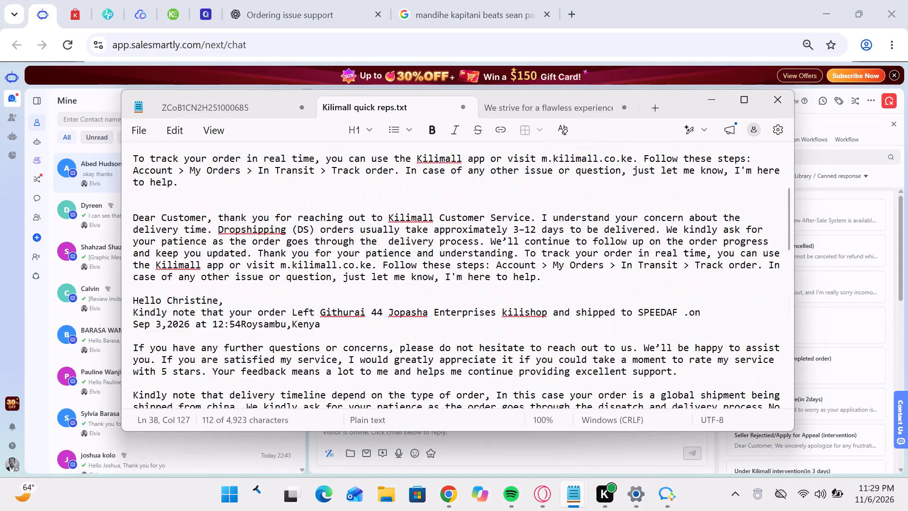
Copy the canned "You are most welcome" reply requesting a 5-star rating from the other Notepad window's Kilimall quick reps.txt.
scroll(428, 295, up, 5)
click(566, 492)
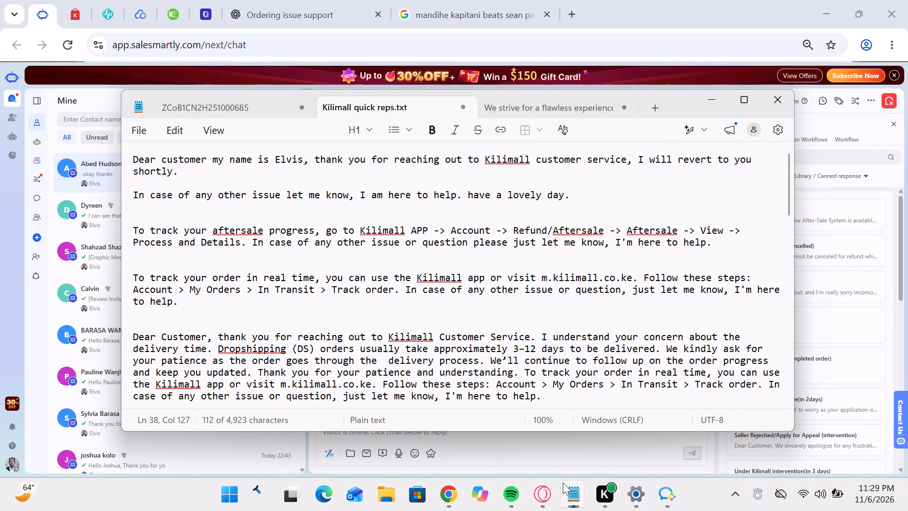
click(578, 491)
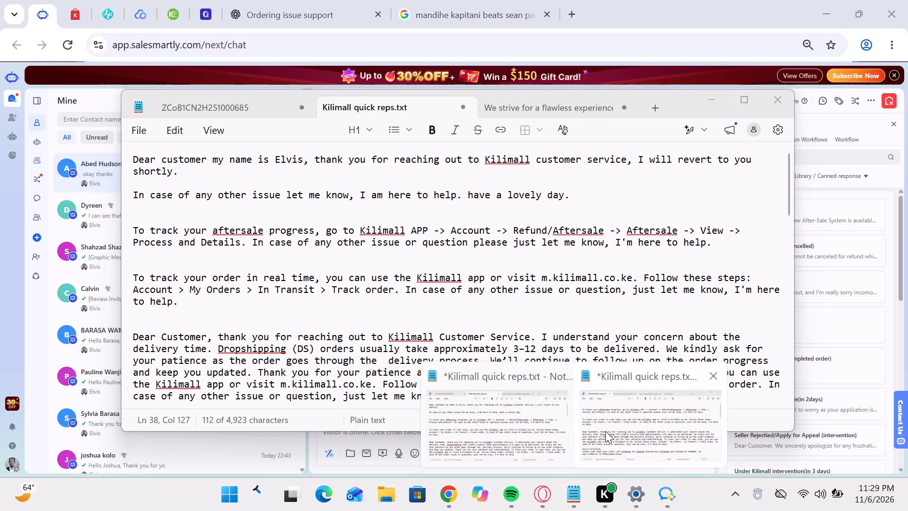
click(606, 428)
scroll(420, 249, down, 20)
scroll(420, 249, down, 3)
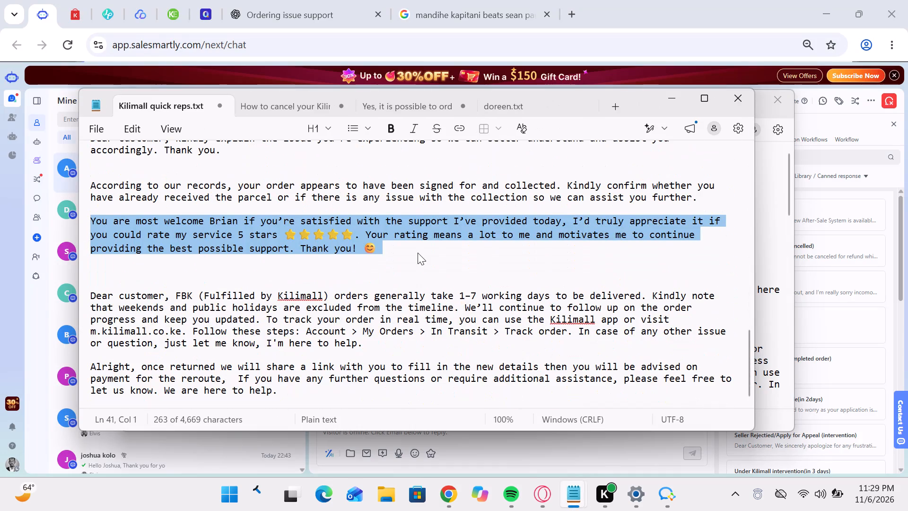
right_click(340, 240)
click(416, 293)
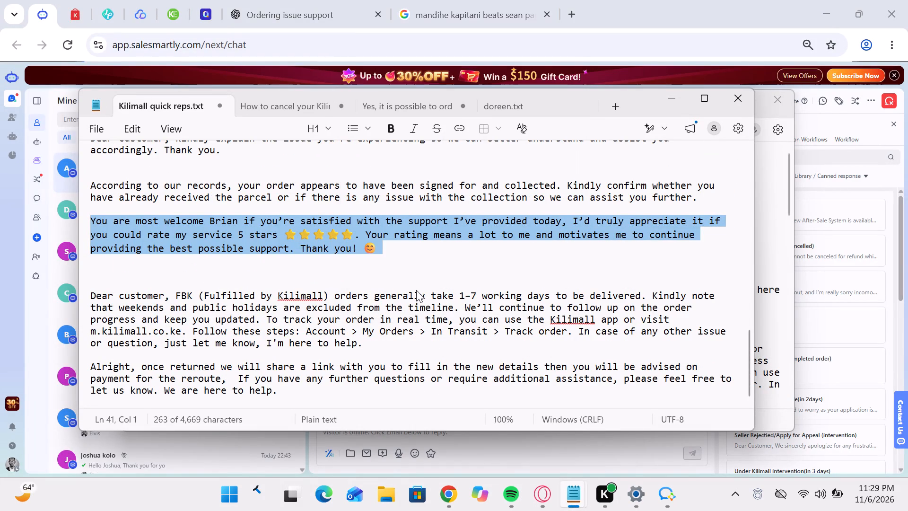
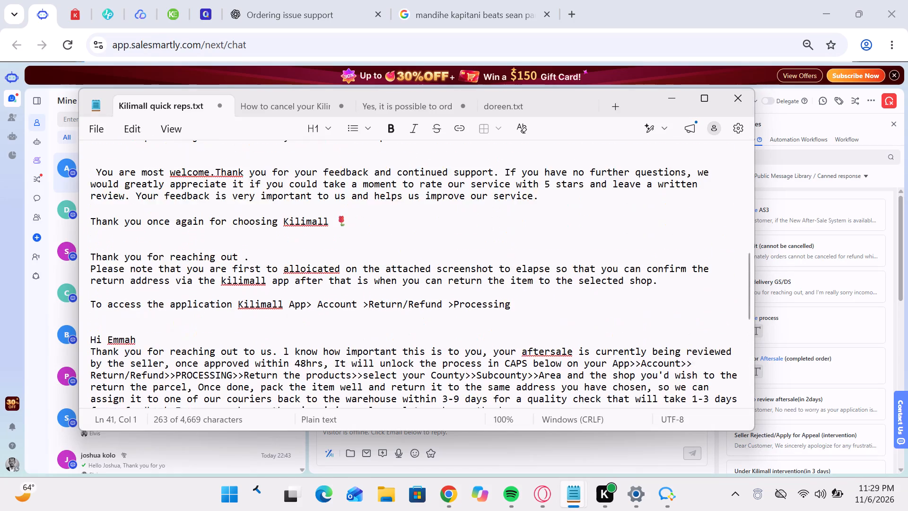
Copy the canned "Dear customer my name is" greeting ending "I will revert to you shortly" from the other Notepad window's Kilimall quick reps.txt, minimizing that window when done.
scroll(406, 259, up, 9)
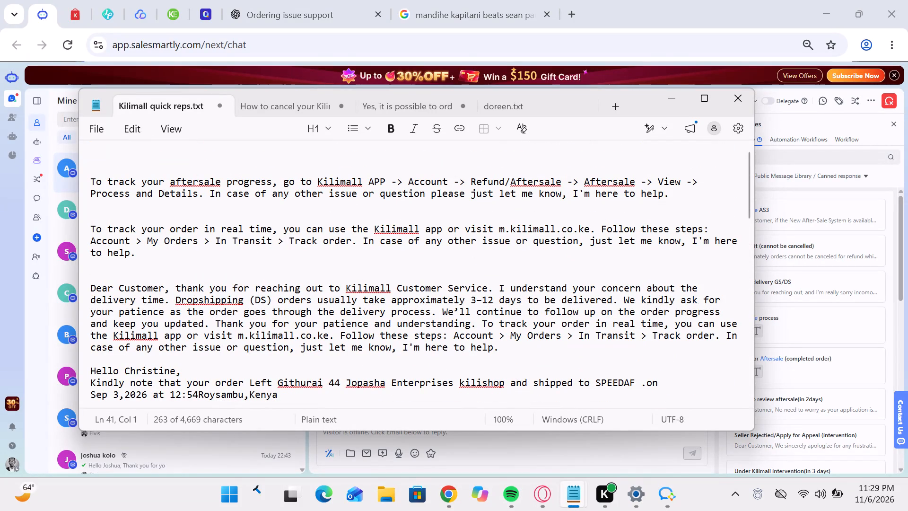
click(564, 497)
drag(514, 437, 507, 431)
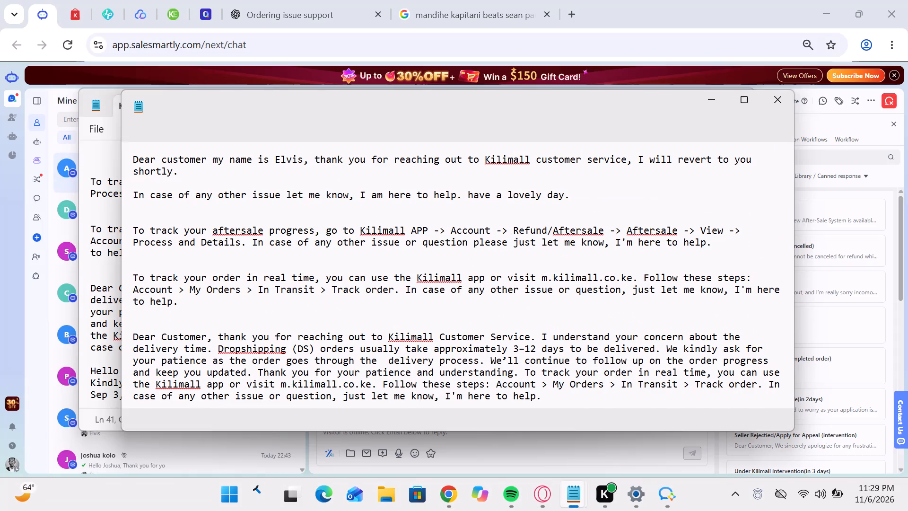
scroll(338, 309, up, 5)
drag(205, 176, 132, 155)
right_click(150, 162)
click(242, 180)
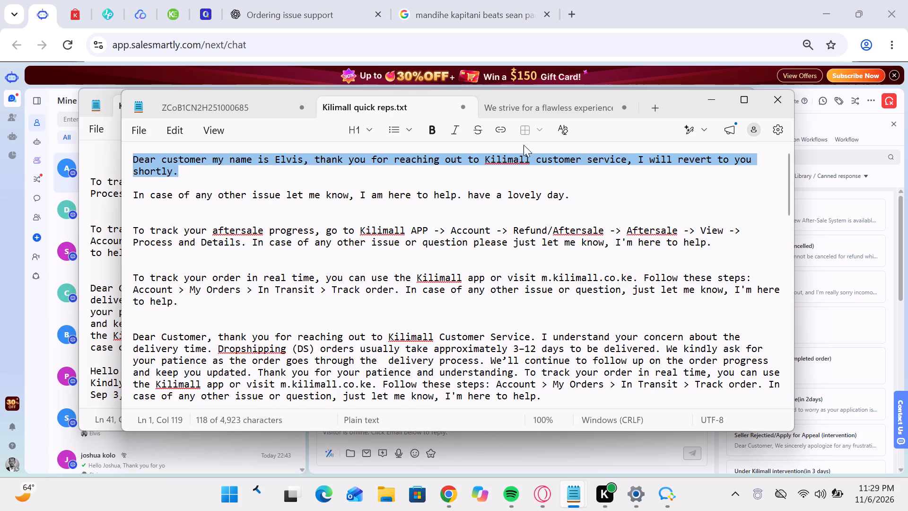
click(715, 101)
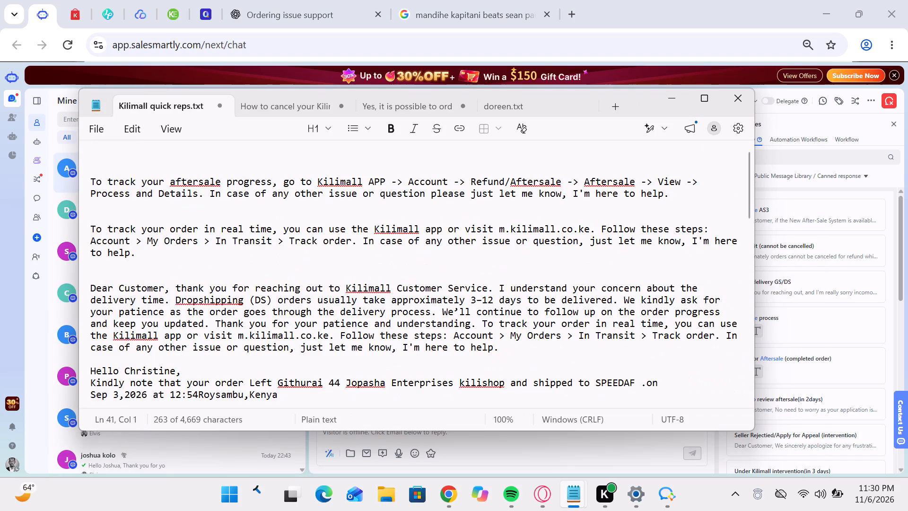
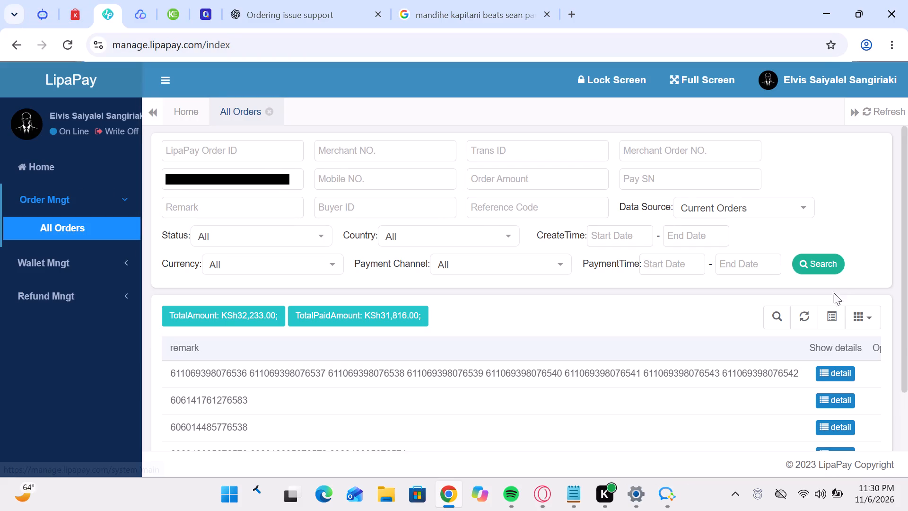
Search all LipaPay orders by the entered customer email and check the matching order's remark number, payment status and paid amount.
click(832, 268)
scroll(658, 318, down, 1)
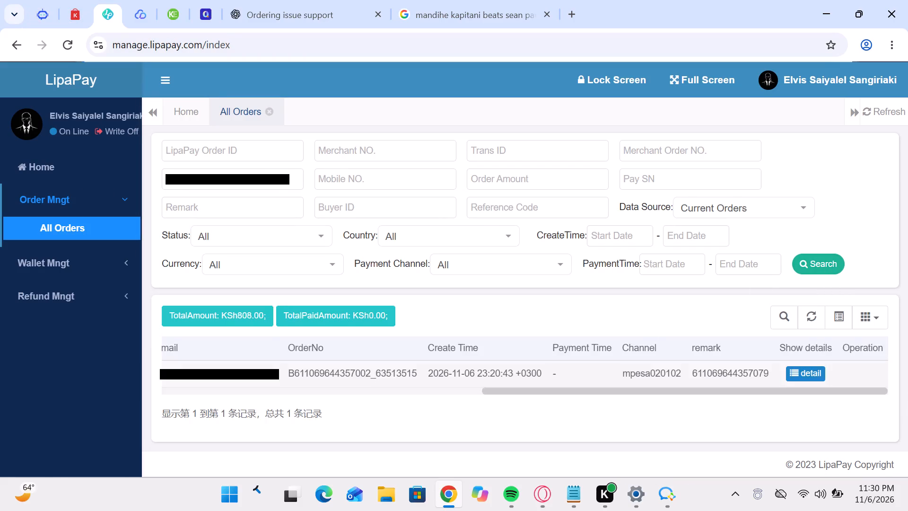
double_click(721, 378)
drag(665, 390, 220, 418)
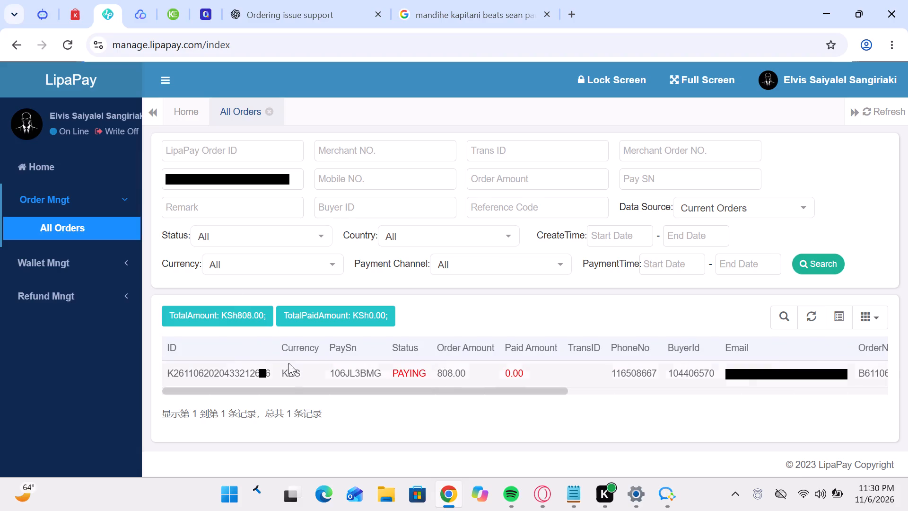
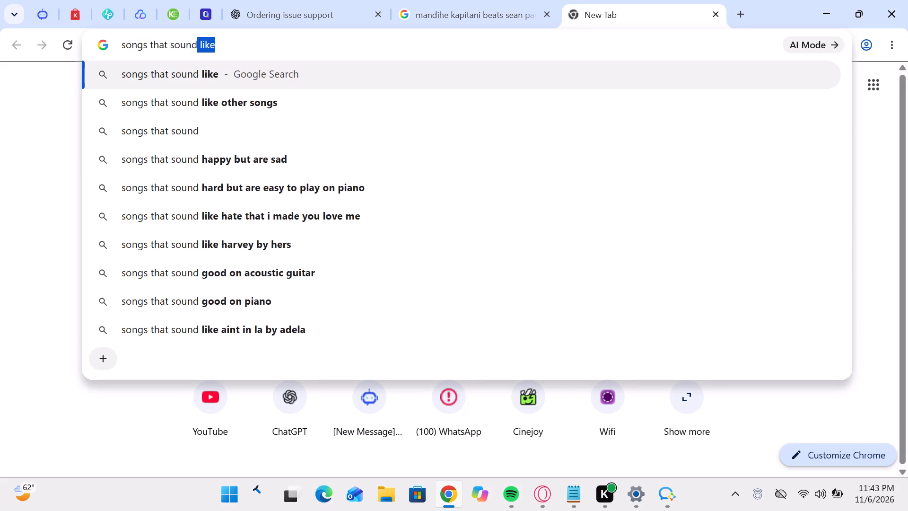
Search Google for "songs that sound like nibebe wakadinalo scar".
text(lik)
key(space)
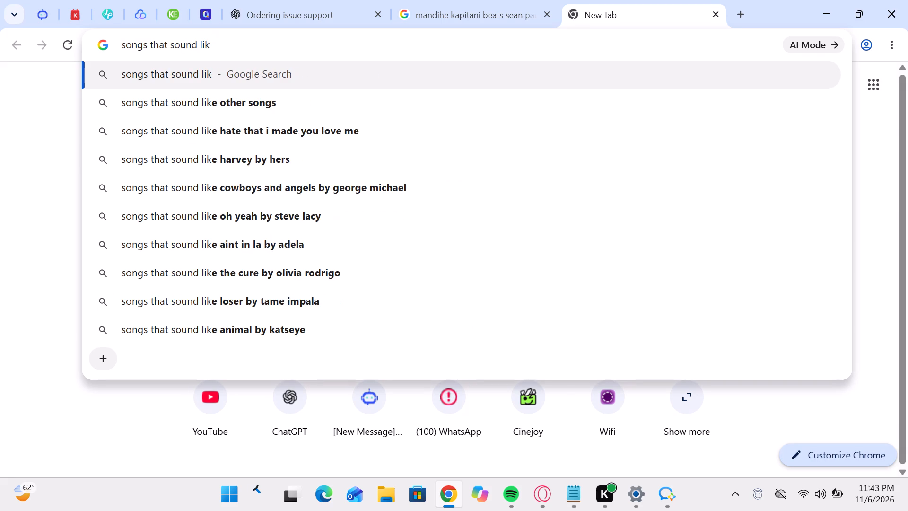
key(BackSpace)
text(e nibebe)
key(space)
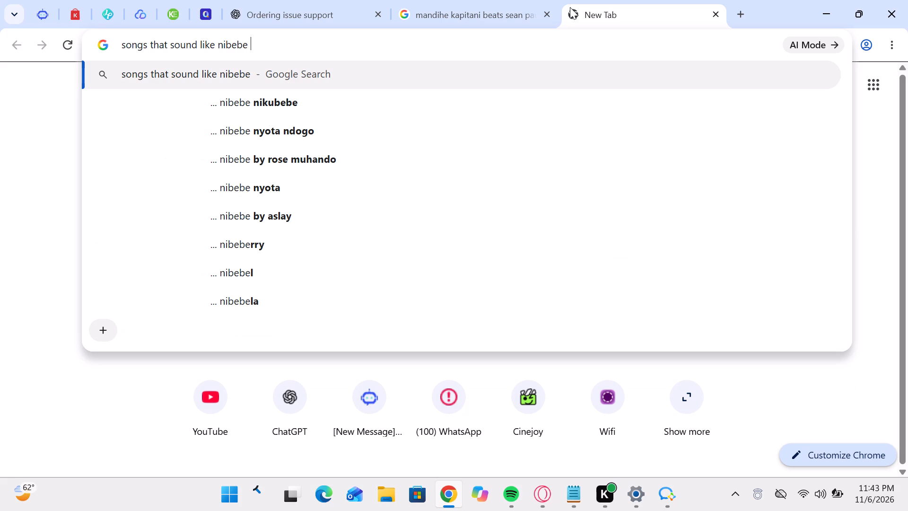
text(wka)
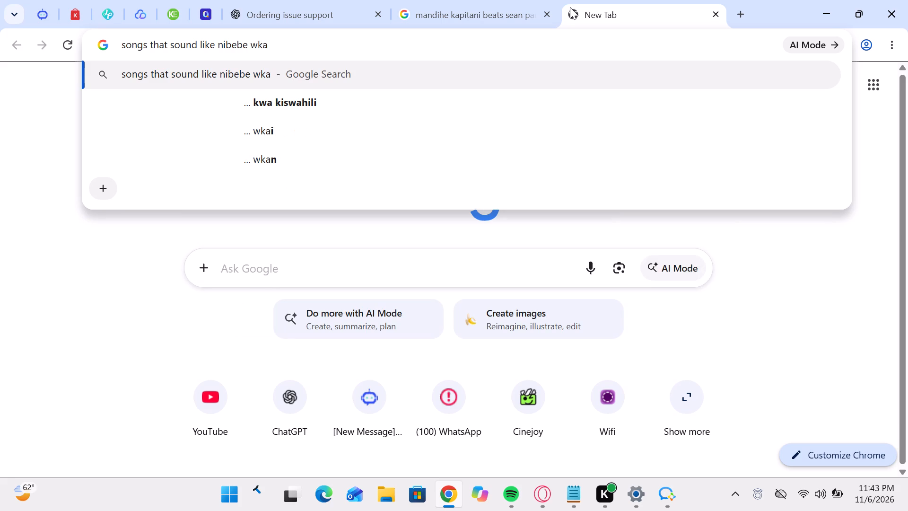
key(BackSpace)
key(BackSpace)
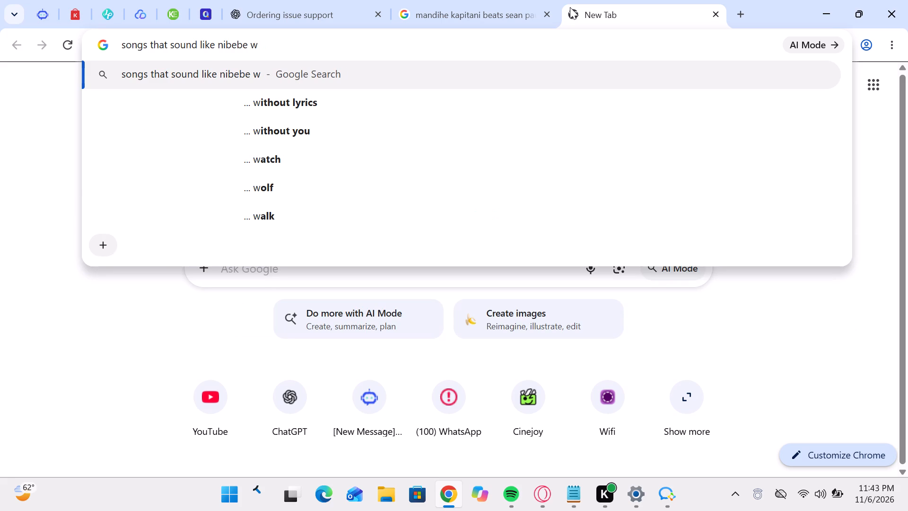
text(akadinalo s)
text(car)
key(Return)
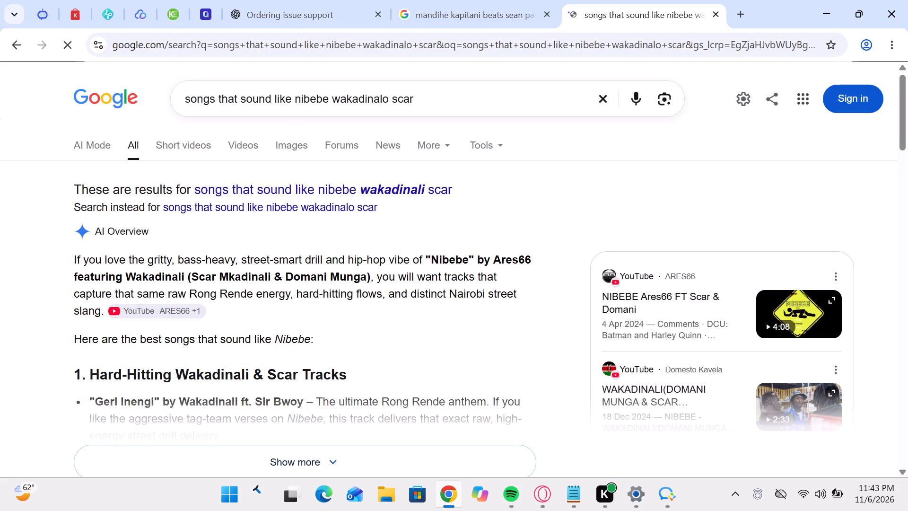
Expand the AI Overview and read through its suggested songs similar to Nibebe.
scroll(394, 275, down, 2)
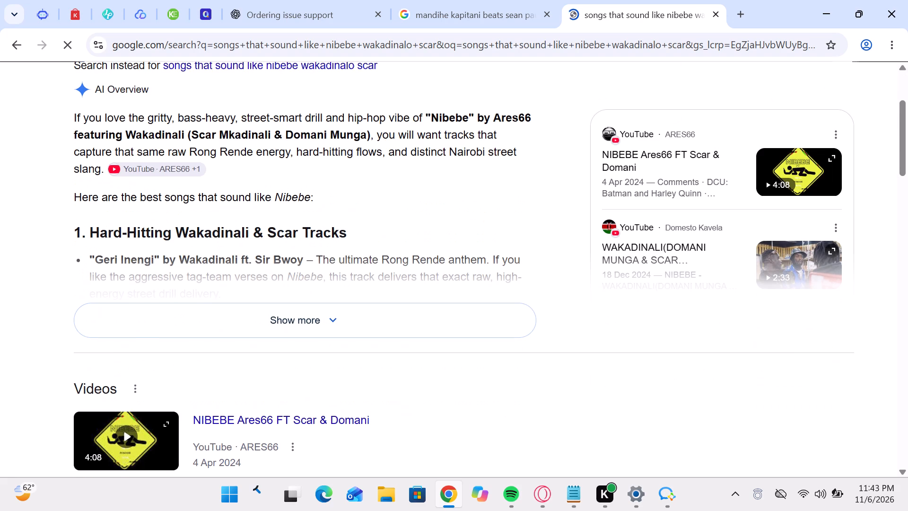
click(301, 324)
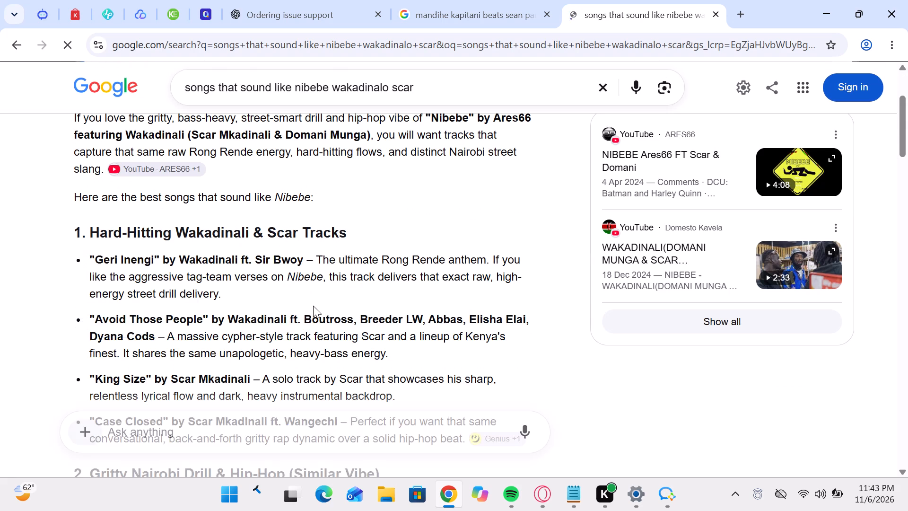
scroll(314, 301, down, 4)
scroll(315, 300, up, 3)
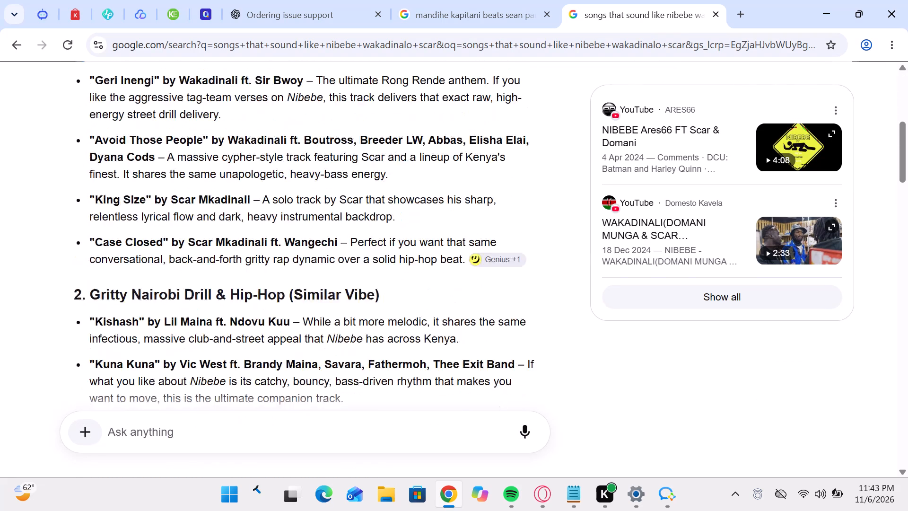
scroll(315, 300, up, 4)
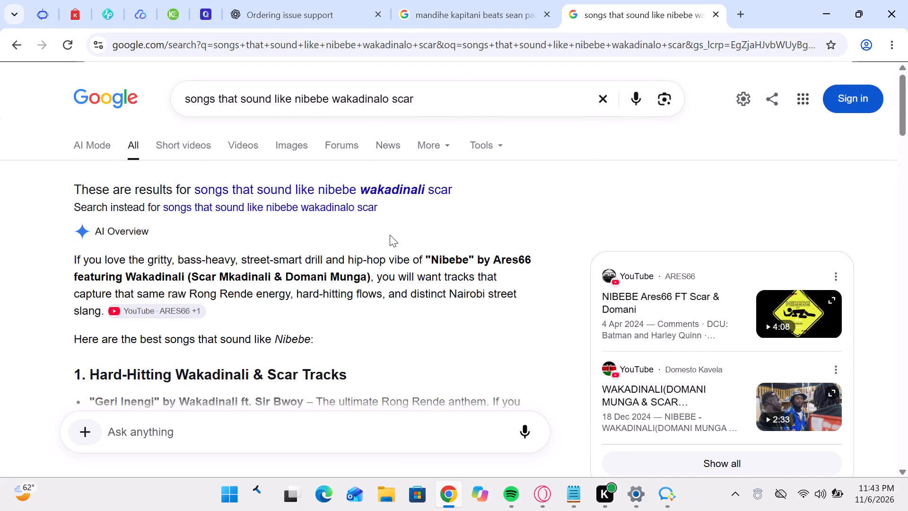
scroll(387, 236, down, 3)
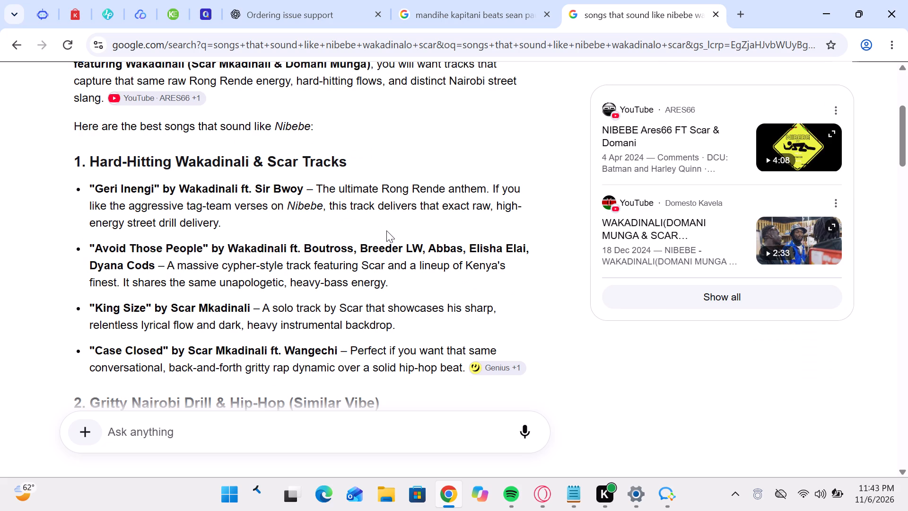
scroll(386, 230, up, 5)
scroll(386, 226, down, 3)
Ask the follow-up question "the rnb songs the beat is from" about Nibebe.
click(163, 433)
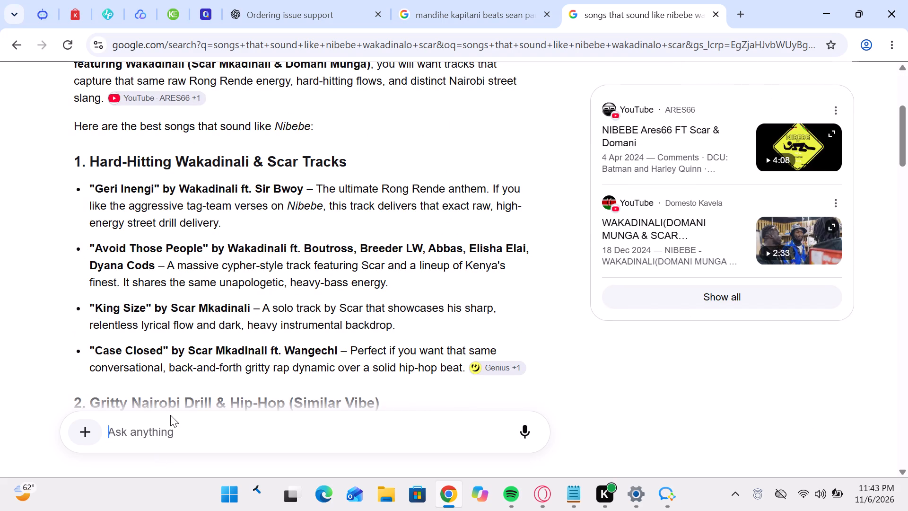
text(the rnb songs)
key(space)
text(the d)
key(BackSpace)
text(beat is)
key(space)
text(fro)
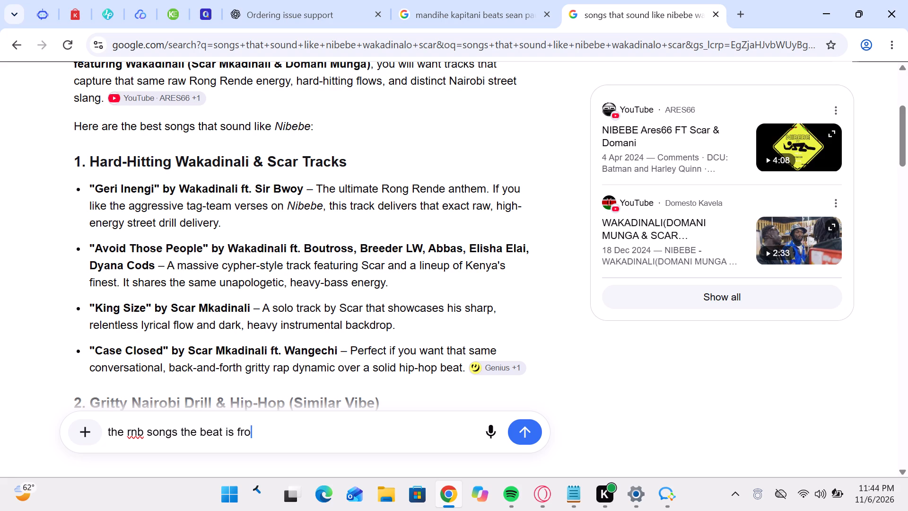
key(space)
key(BackSpace)
text(m)
key(space)
key(Return)
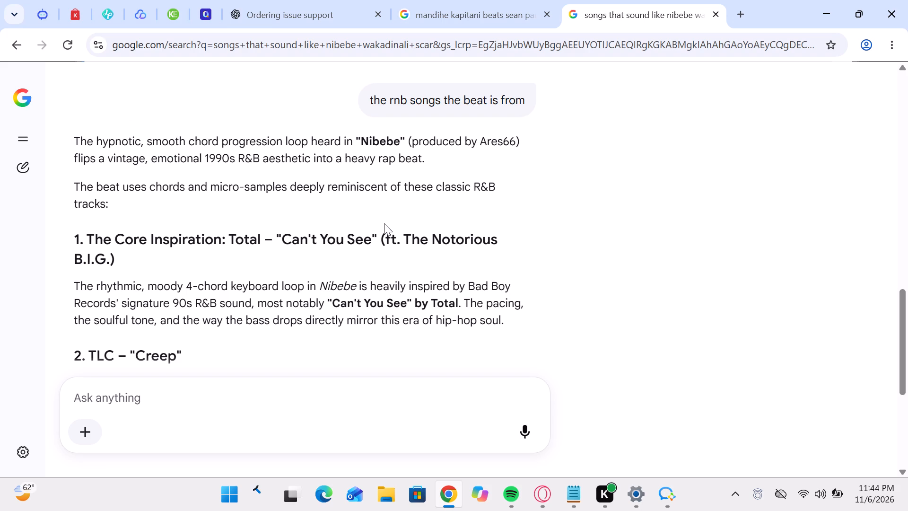
Read the answer on the R&B songs behind the beat and review the earlier list of similar tracks.
scroll(346, 231, down, 2)
scroll(345, 231, up, 1)
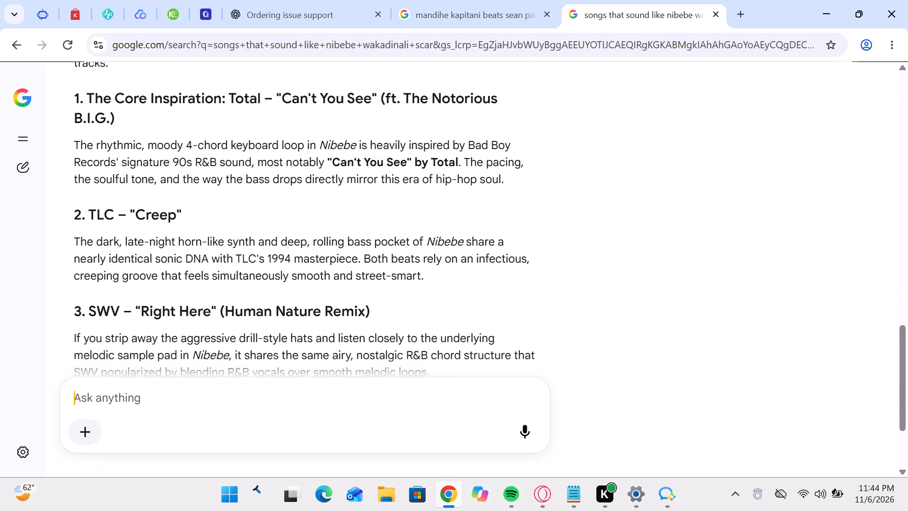
scroll(345, 231, up, 1)
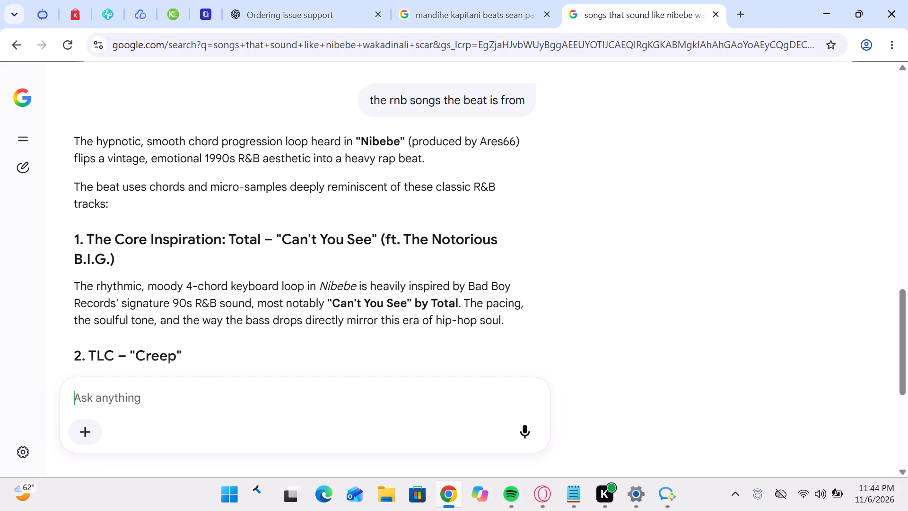
scroll(223, 169, up, 7)
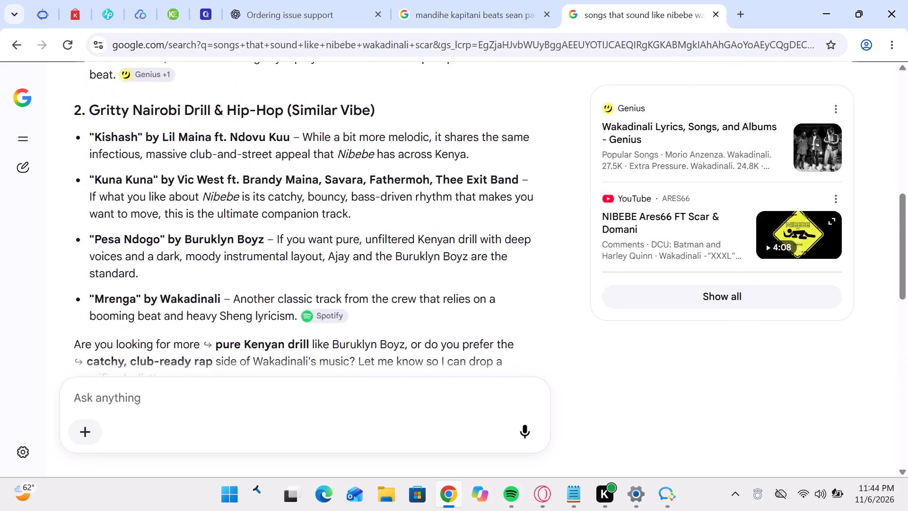
scroll(223, 170, up, 7)
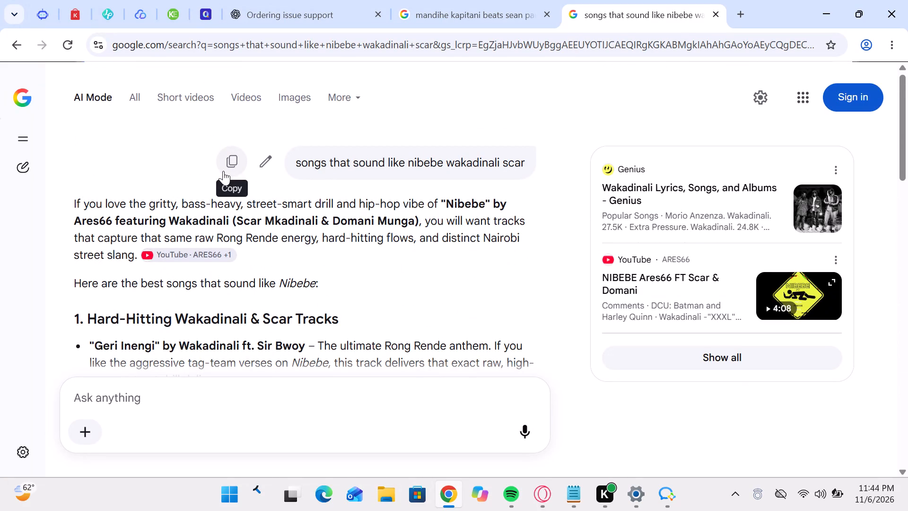
scroll(134, 220, down, 2)
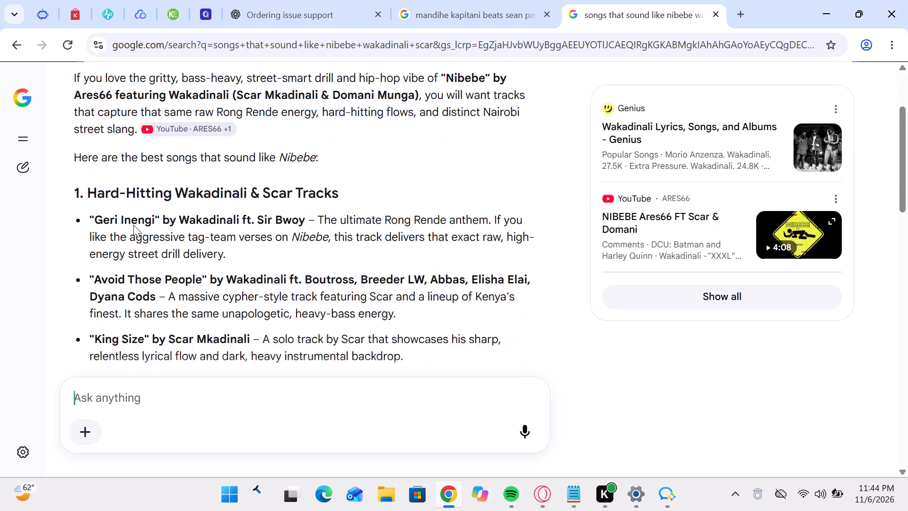
scroll(133, 224, up, 5)
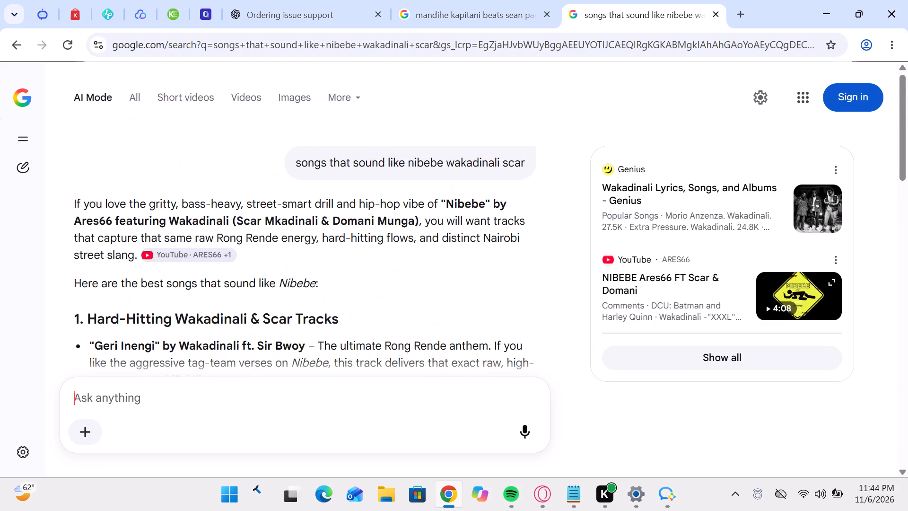
scroll(133, 223, down, 5)
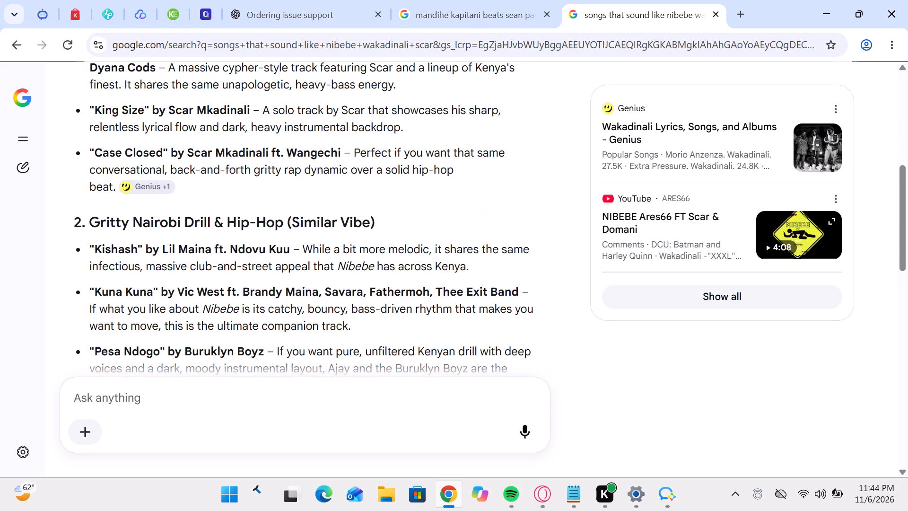
Ask the follow-up "the original song" and read the answer about the source of Nibebe.
text(the)
key(space)
text(original son)
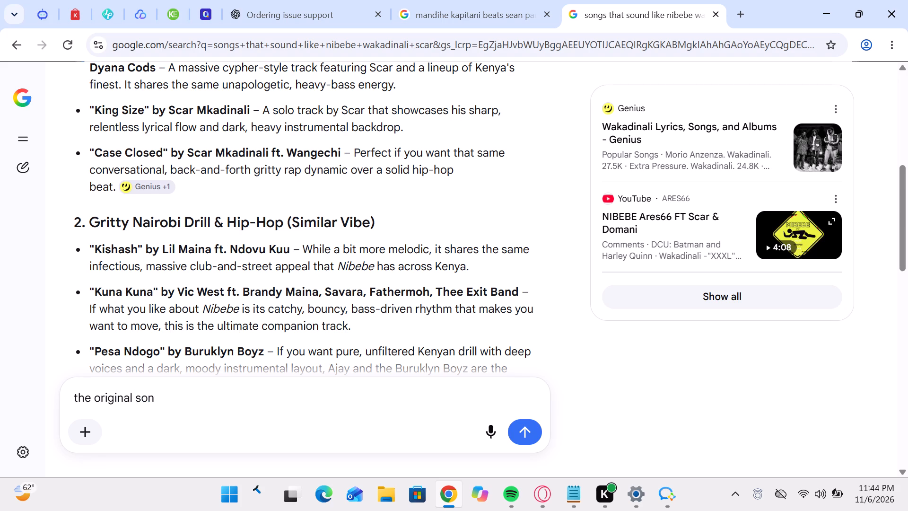
key(g)
key(Return)
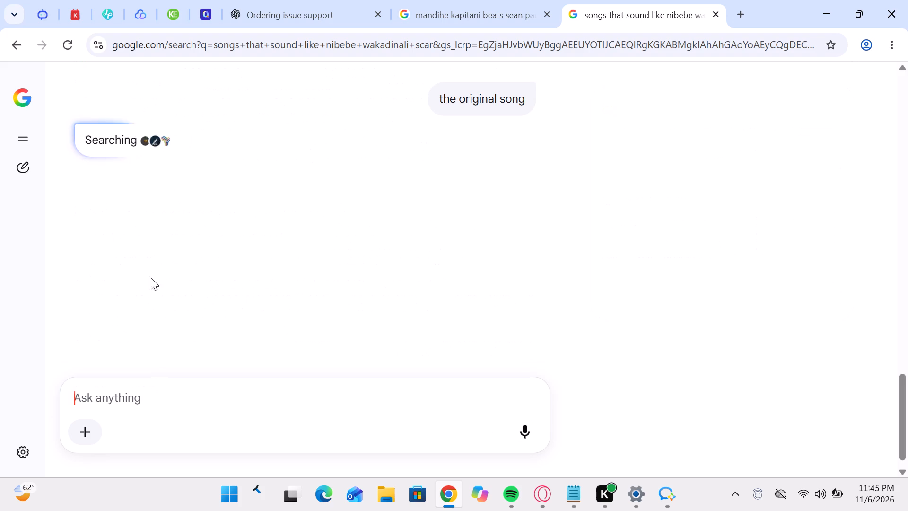
click(174, 253)
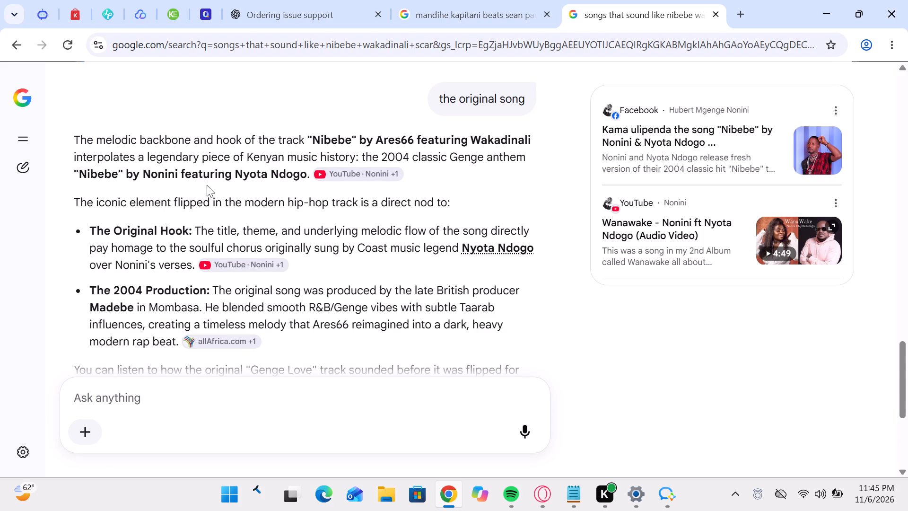
drag(207, 185, 301, 187)
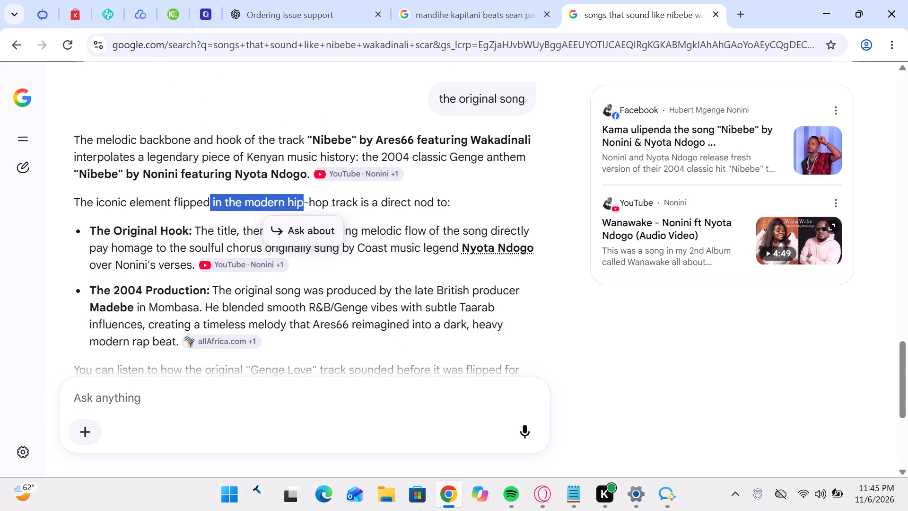
click(174, 233)
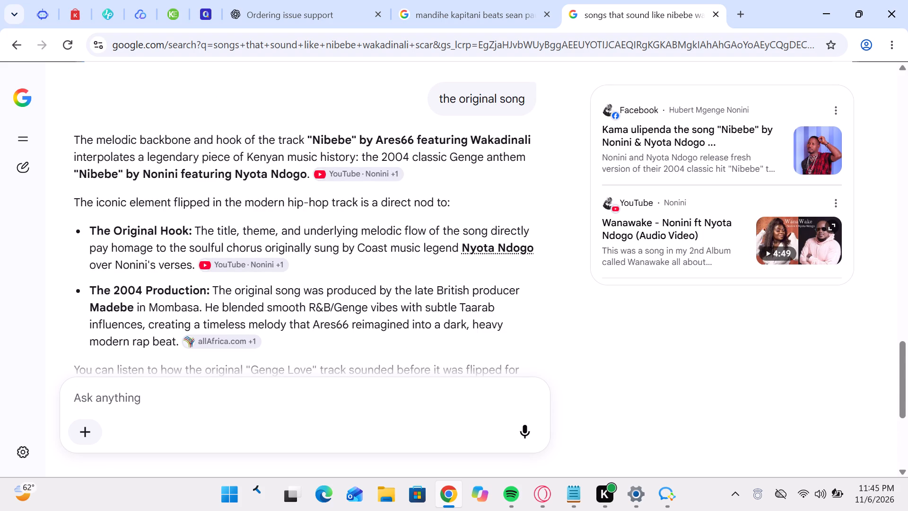